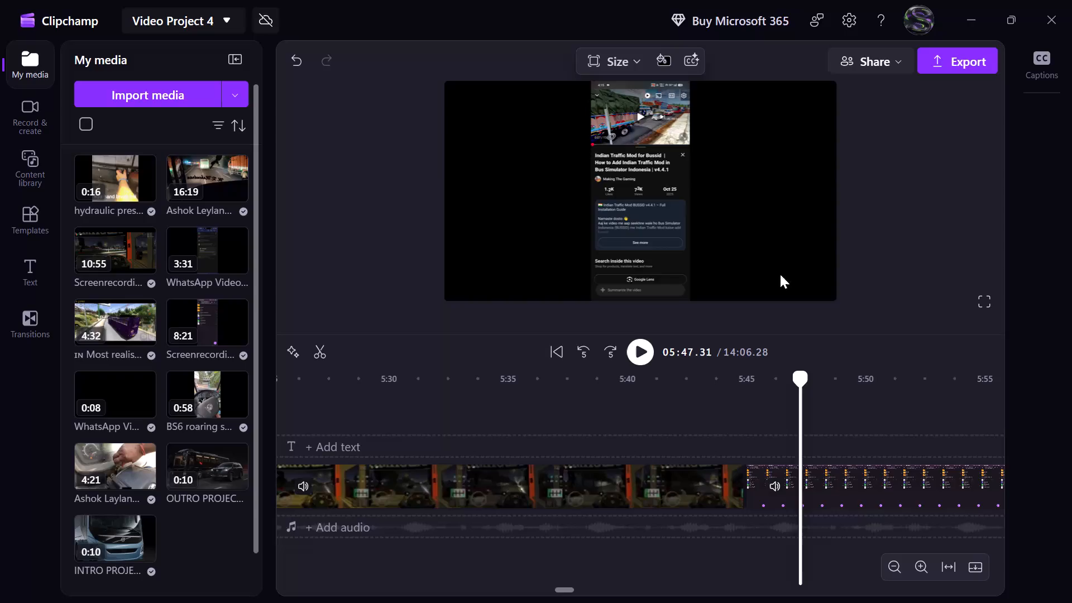
# Shift the screen-recording clip that starts at 5:45 to about 5:57, opening a gap of about 12 seconds before it.
pyautogui.click(590, 357)
pyautogui.click(646, 355)
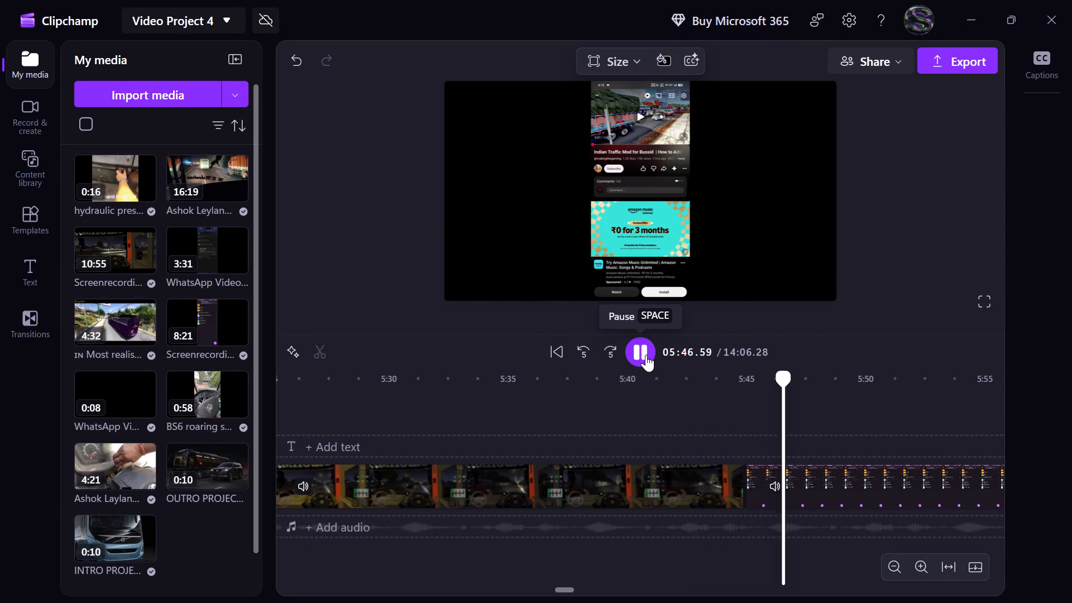
pyautogui.click(646, 355)
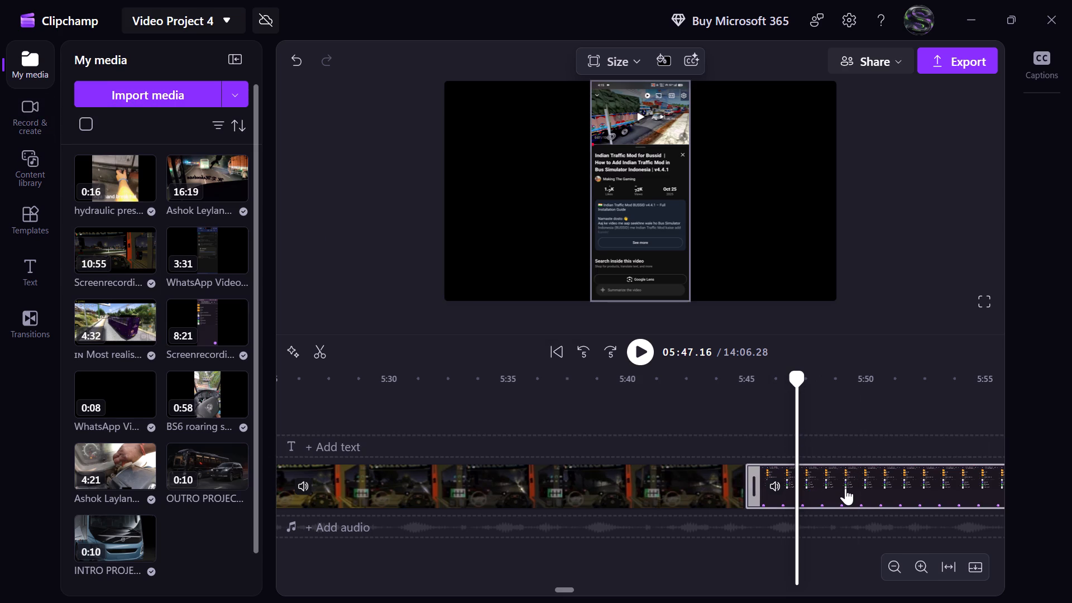
pyautogui.moveTo(845, 488); pyautogui.dragTo(887, 494)
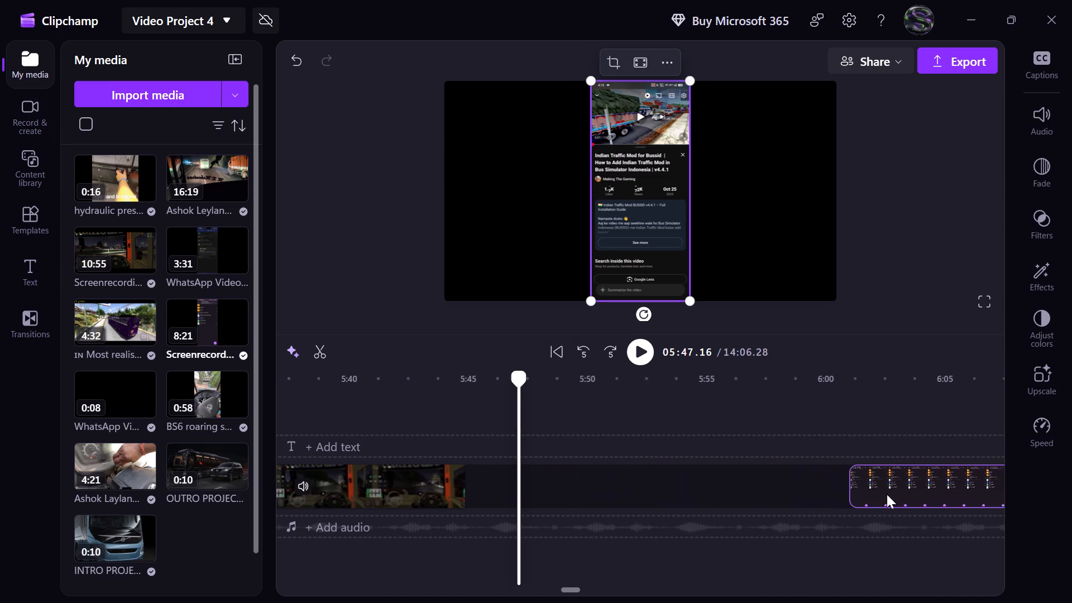
pyautogui.moveTo(887, 494); pyautogui.dragTo(862, 494)
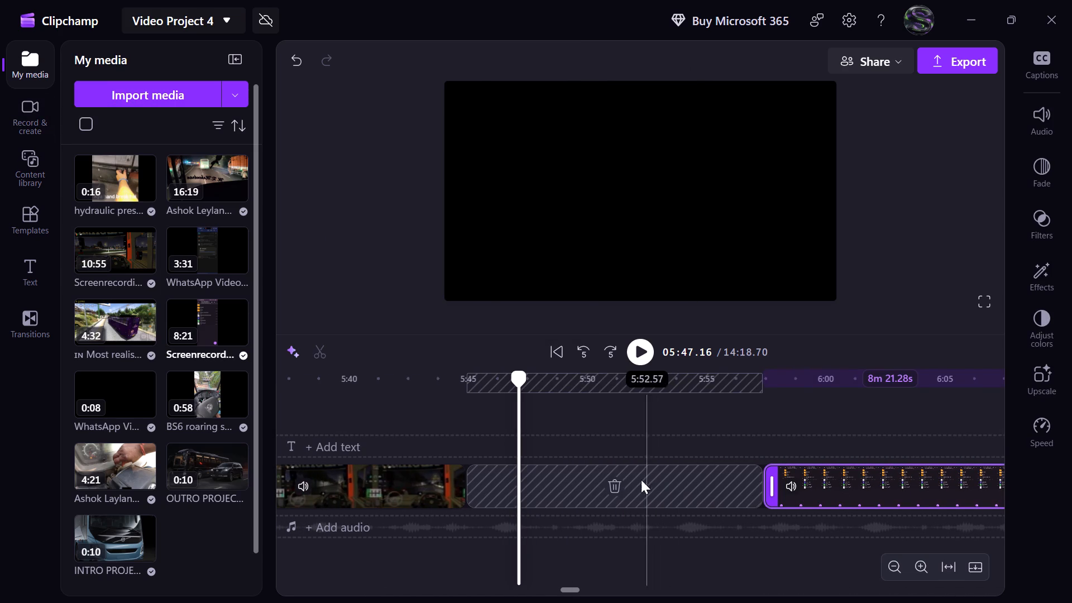
pyautogui.rightClick(624, 472)
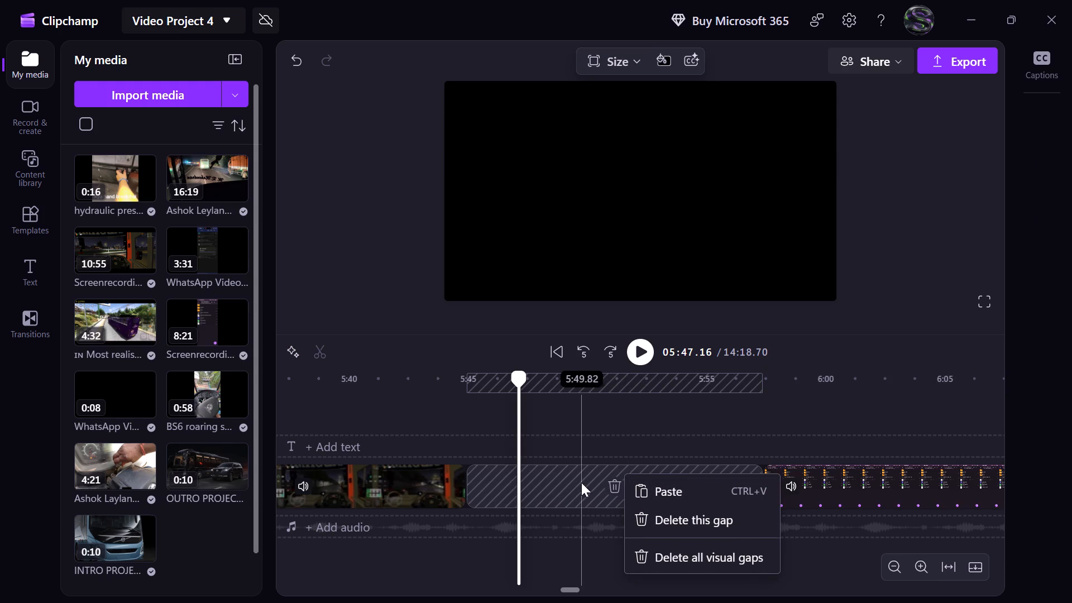
pyautogui.click(600, 413)
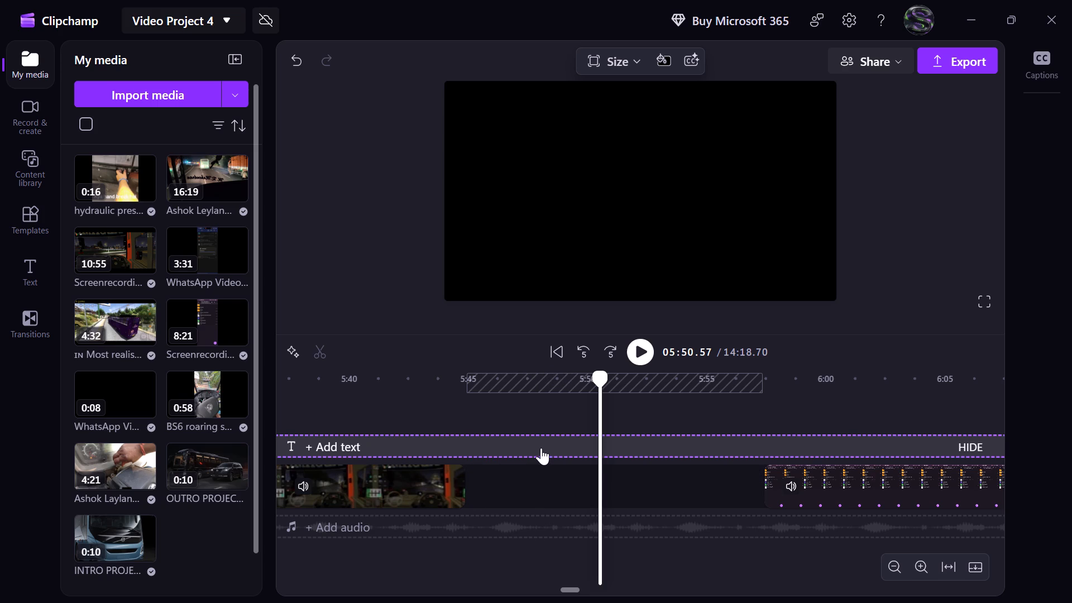
# Browse the text styles and add the Typewriter title to the timeline inside the gap, at 5:48.11.
pyautogui.click(541, 448)
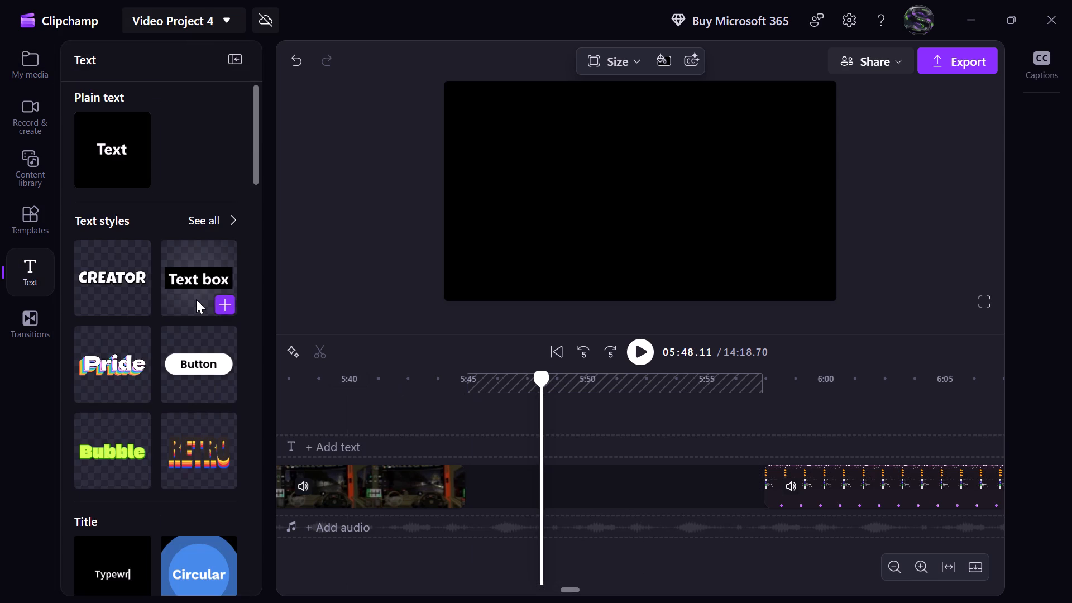
pyautogui.scroll(-1, 194, 395)
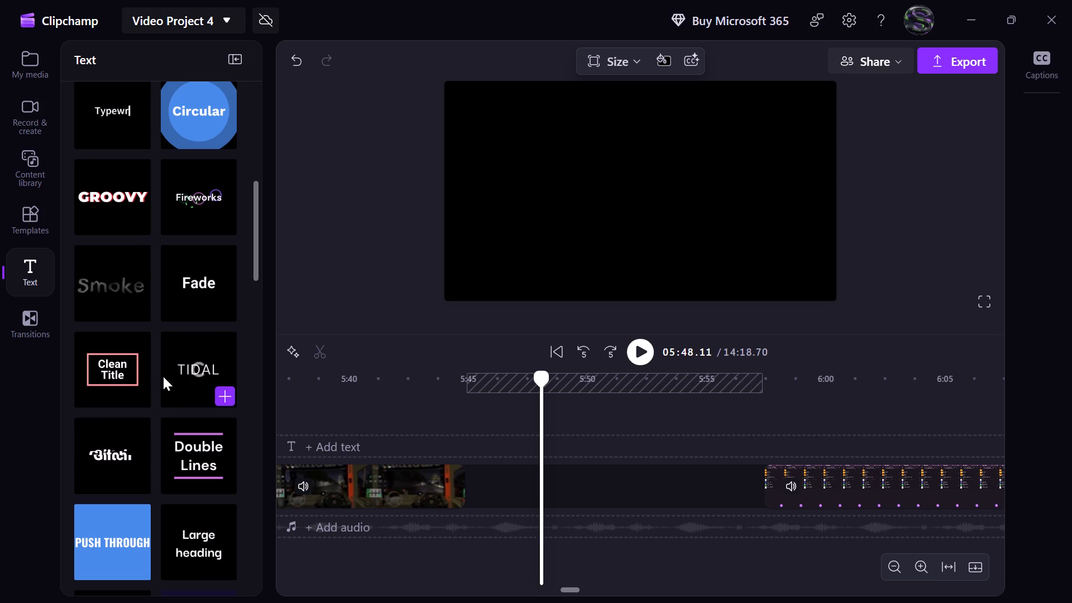
pyautogui.scroll(-1, 138, 471)
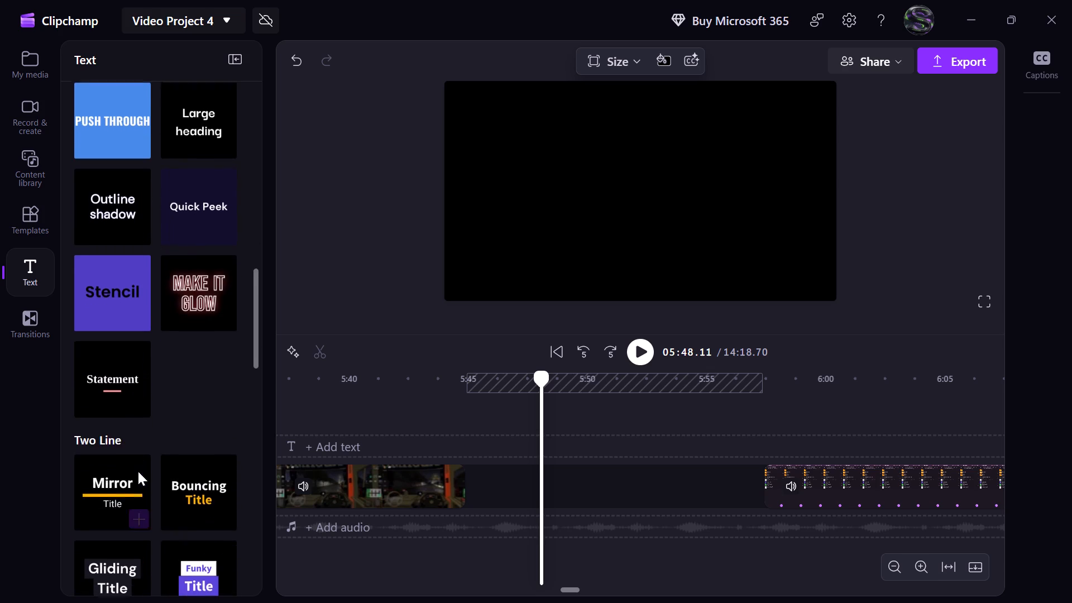
pyautogui.scroll(-3, 138, 471)
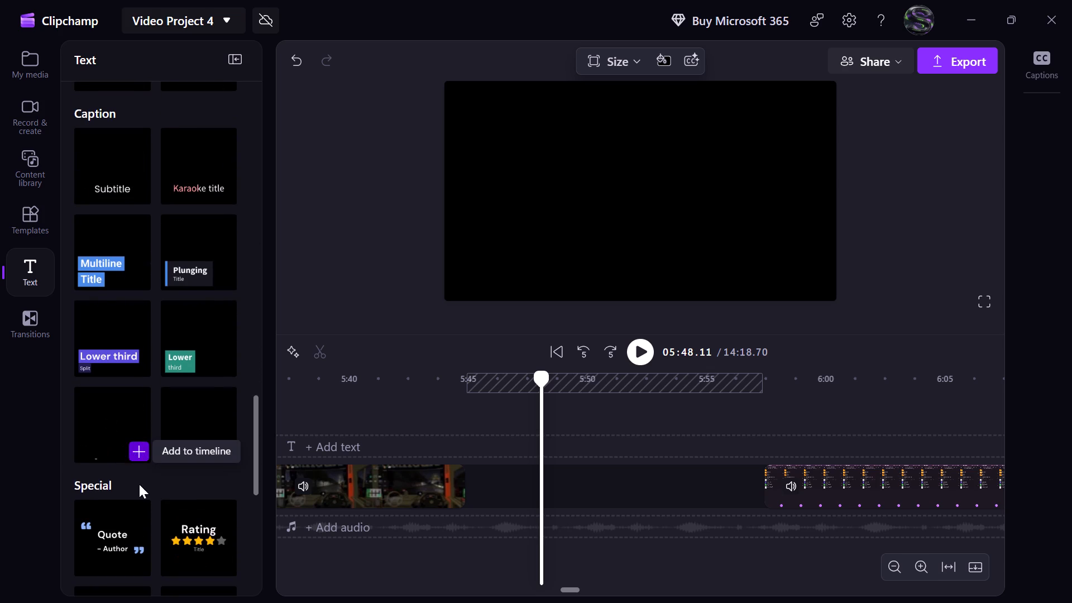
pyautogui.scroll(-2, 139, 484)
pyautogui.scroll(1, 135, 360)
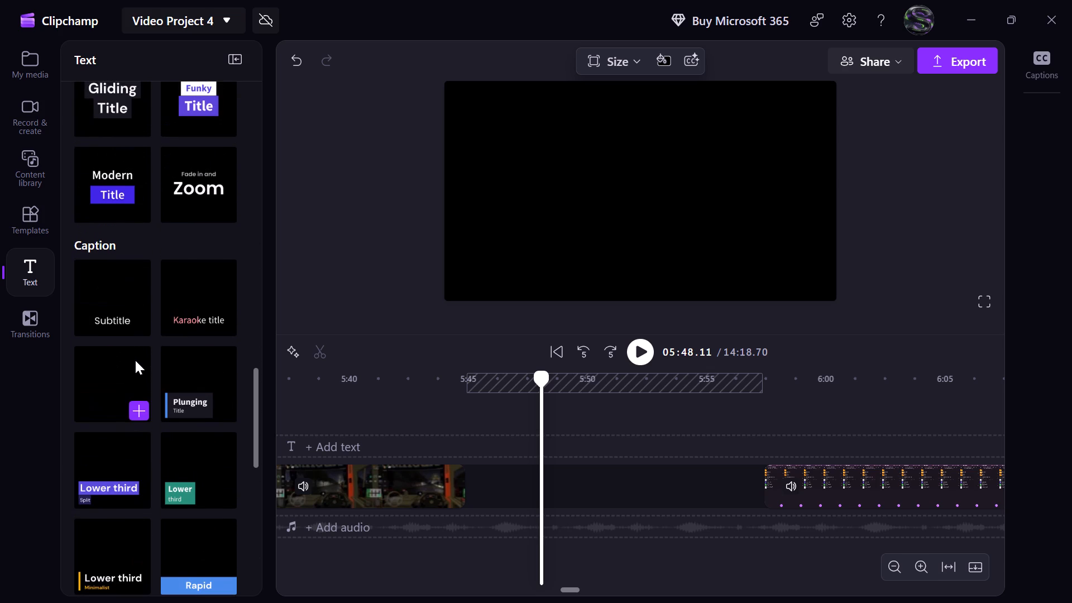
pyautogui.scroll(3, 135, 360)
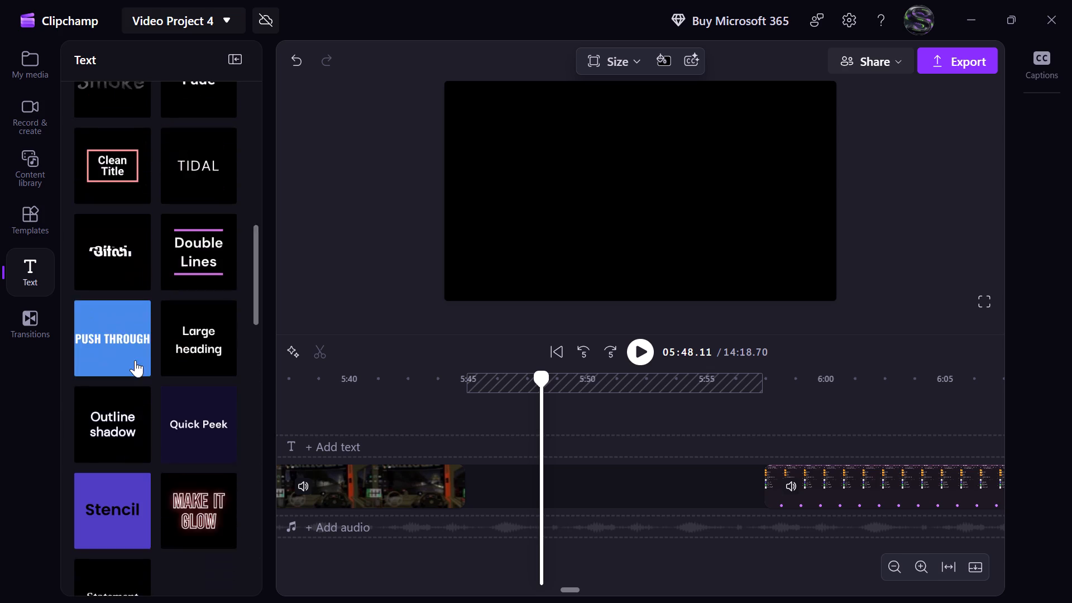
pyautogui.scroll(2, 135, 360)
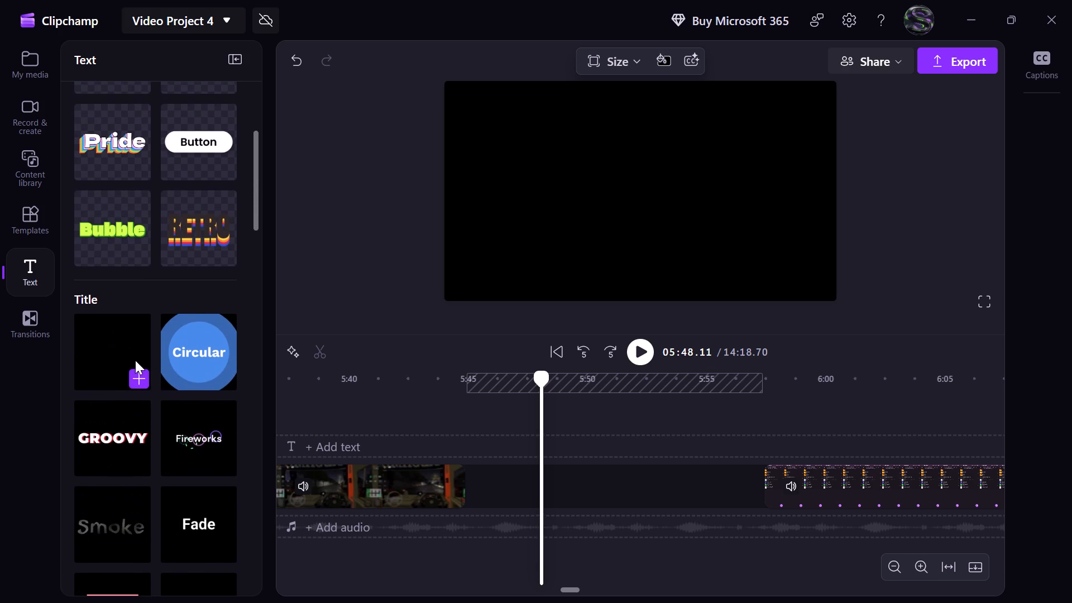
pyautogui.click(140, 376)
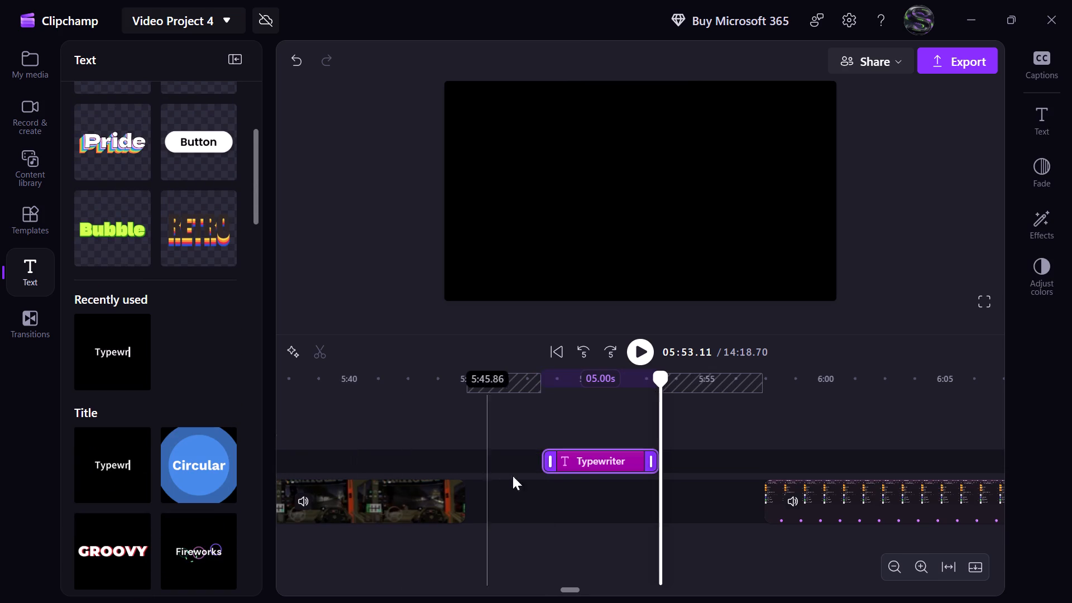
# Move the Typewriter title to start at 5:45, where the preceding bus gameplay clip ends.
pyautogui.moveTo(580, 457); pyautogui.dragTo(497, 499)
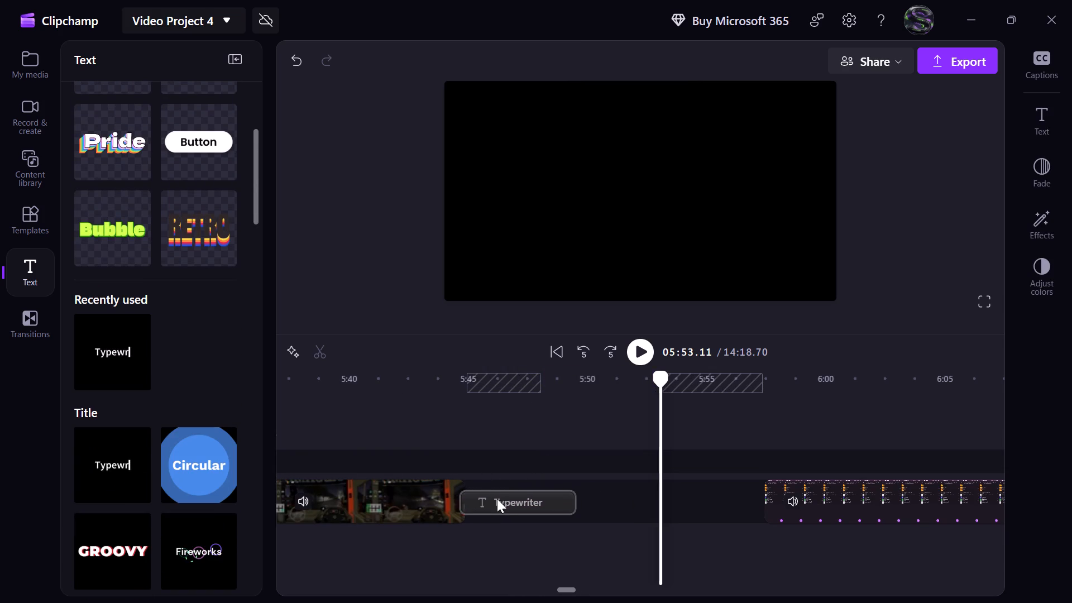
pyautogui.moveTo(497, 499); pyautogui.dragTo(506, 459)
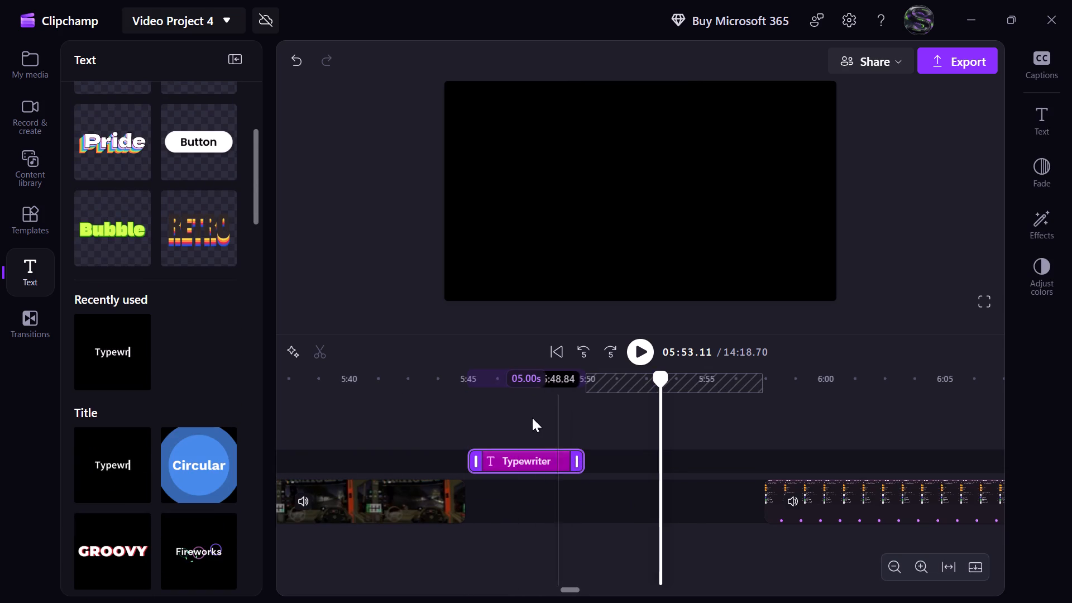
pyautogui.click(490, 401)
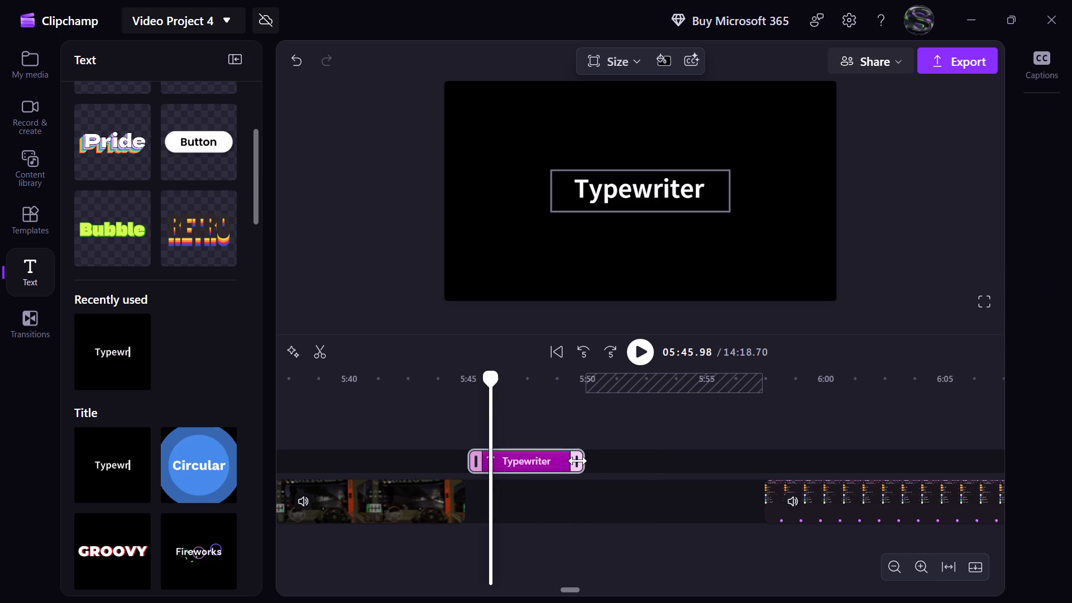
# Extend the Typewriter title's end and set its duration to exactly 10.00 seconds.
pyautogui.moveTo(578, 461); pyautogui.dragTo(703, 454)
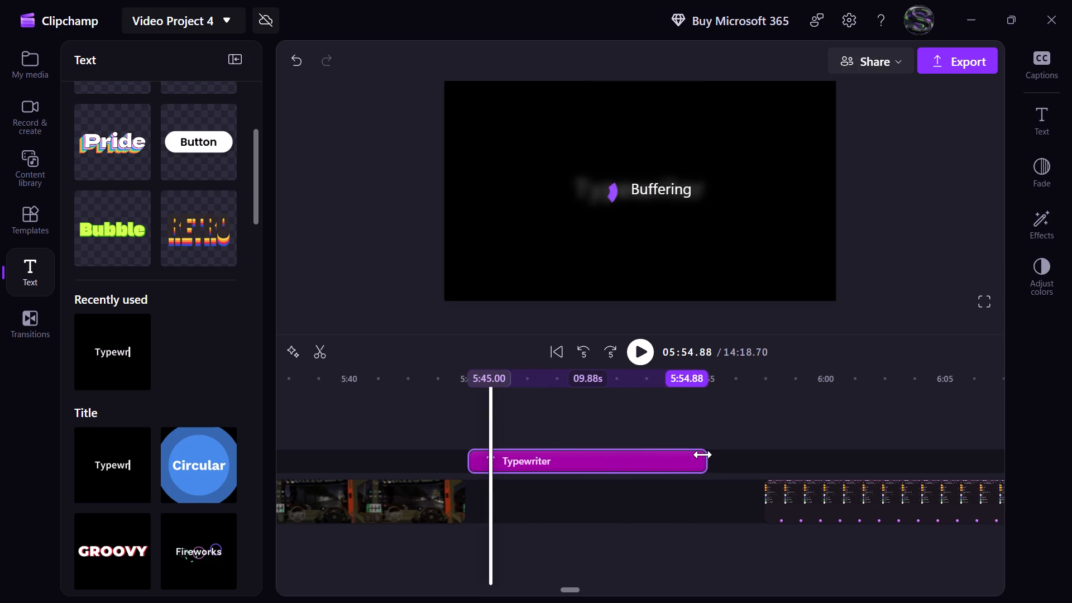
pyautogui.moveTo(703, 454); pyautogui.dragTo(701, 454)
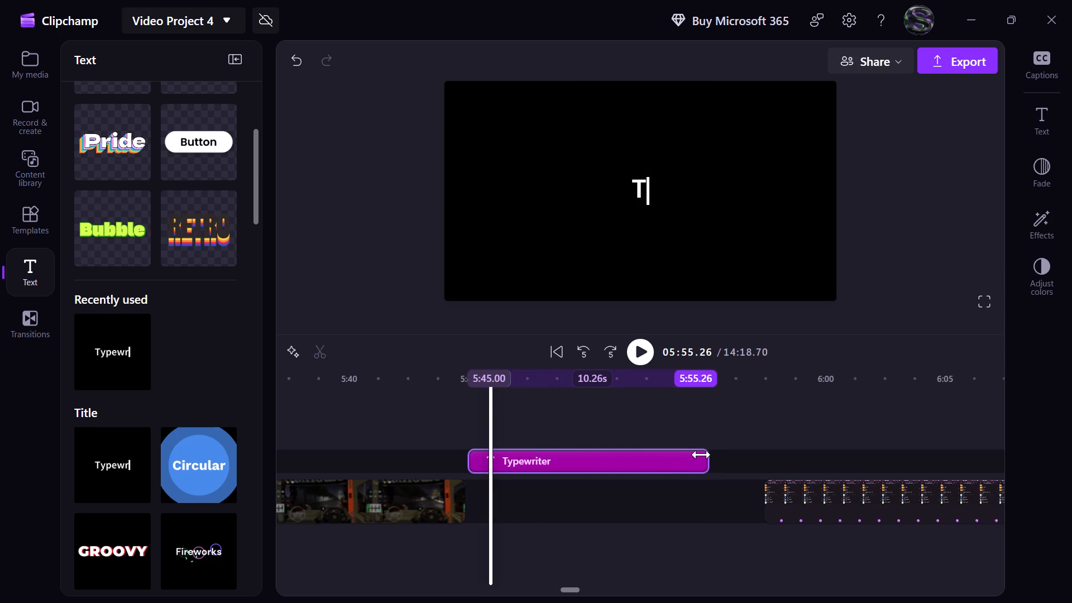
pyautogui.moveTo(701, 454); pyautogui.dragTo(698, 454)
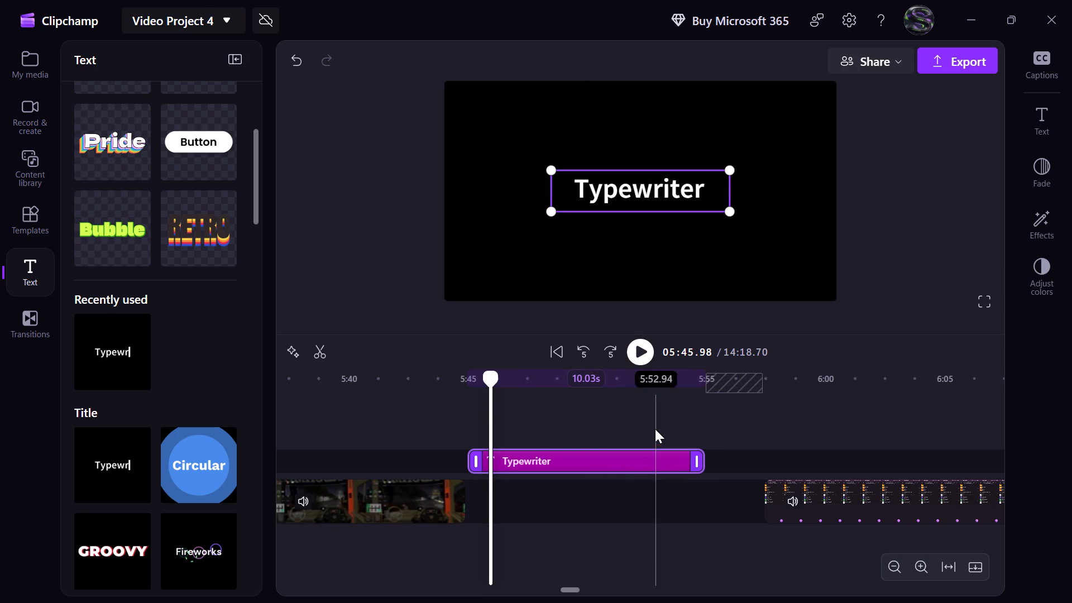
pyautogui.click(591, 380)
pyautogui.click(591, 380)
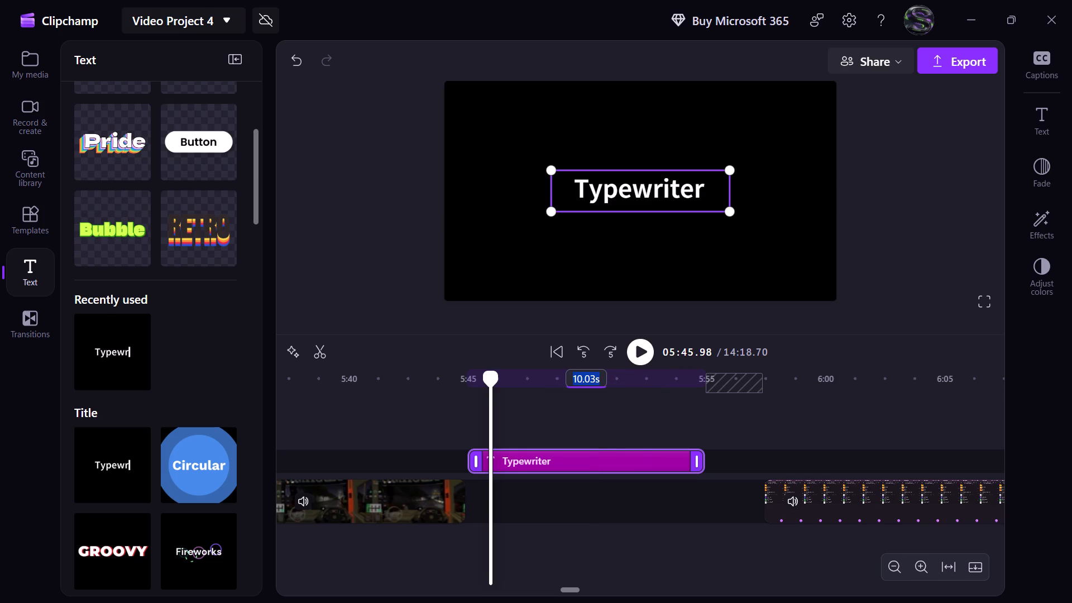
pyautogui.click(596, 380)
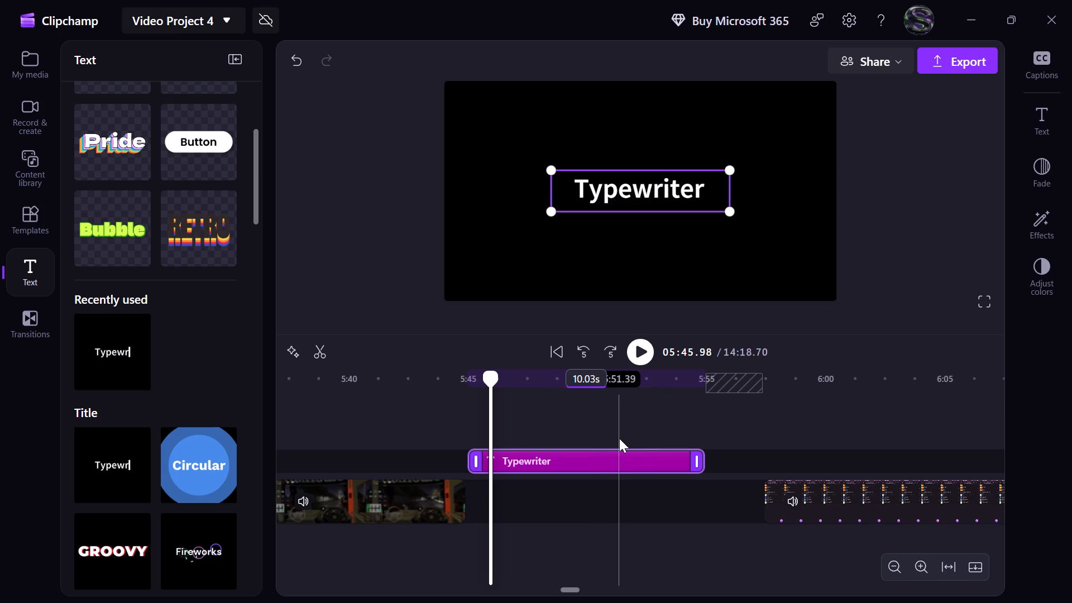
pyautogui.press('BackSpace')
pyautogui.press('0')
pyautogui.press('Return')
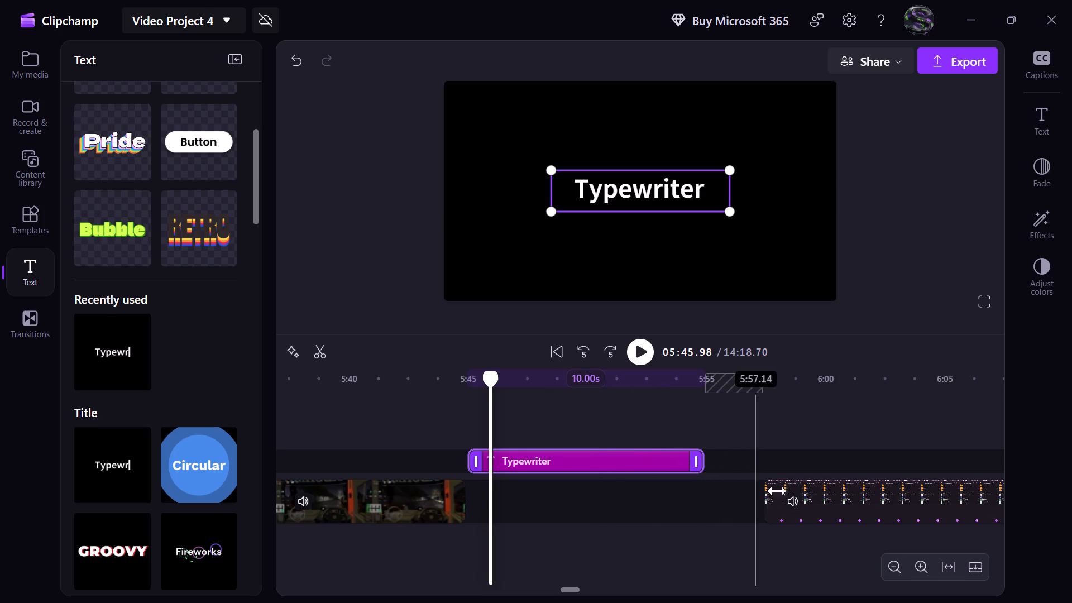
# Move the screen-recording clip to start at 5:55, aligned with the end of the Typewriter title.
pyautogui.moveTo(816, 496); pyautogui.dragTo(755, 498)
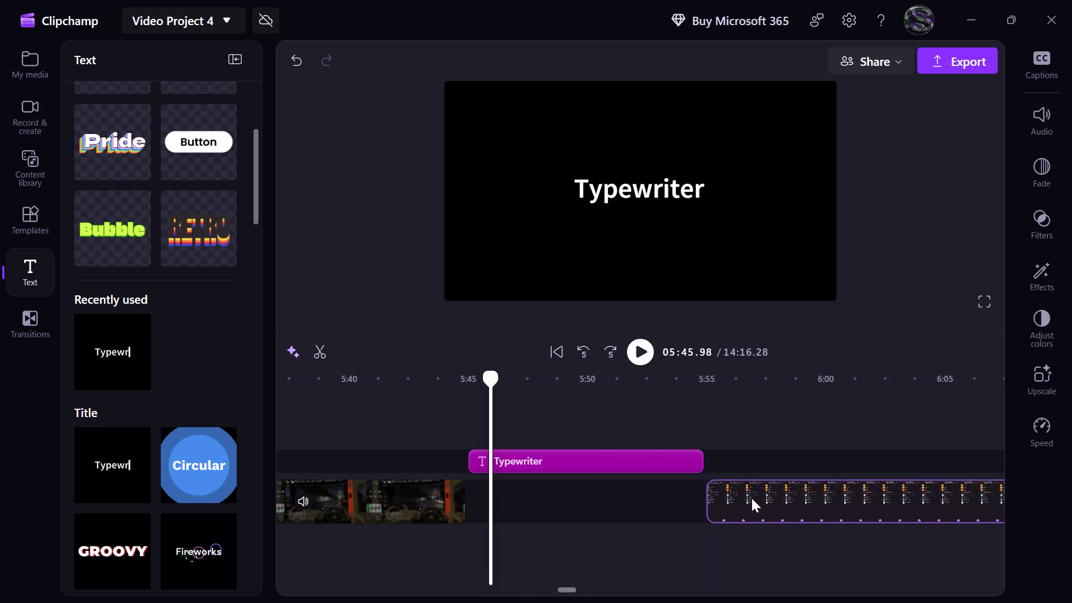
pyautogui.moveTo(634, 469); pyautogui.dragTo(705, 457)
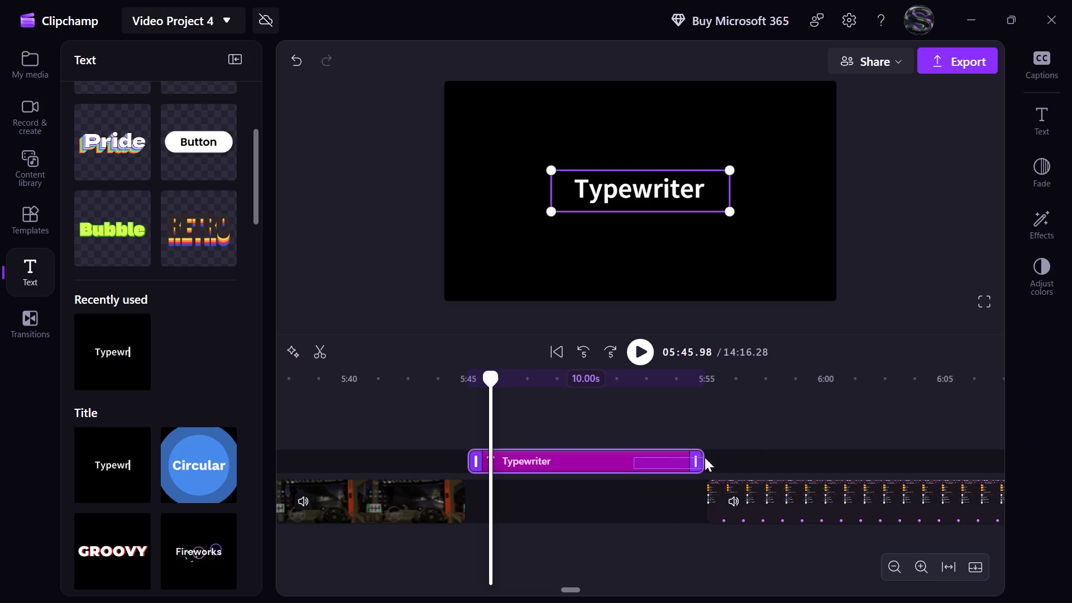
pyautogui.moveTo(705, 457); pyautogui.dragTo(666, 465)
pyautogui.click(656, 463)
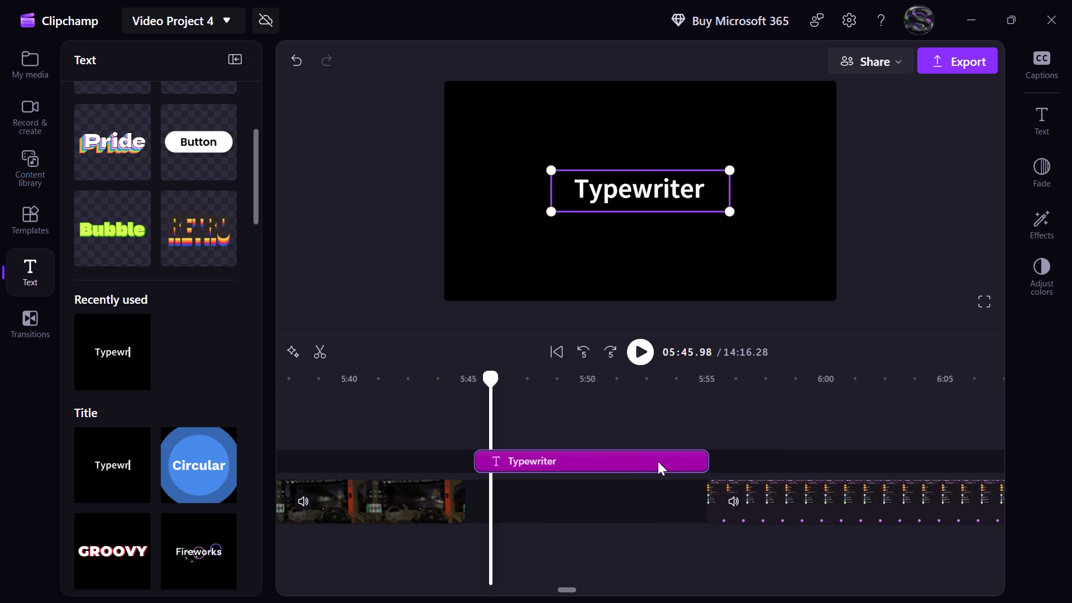
pyautogui.moveTo(762, 482); pyautogui.dragTo(728, 485)
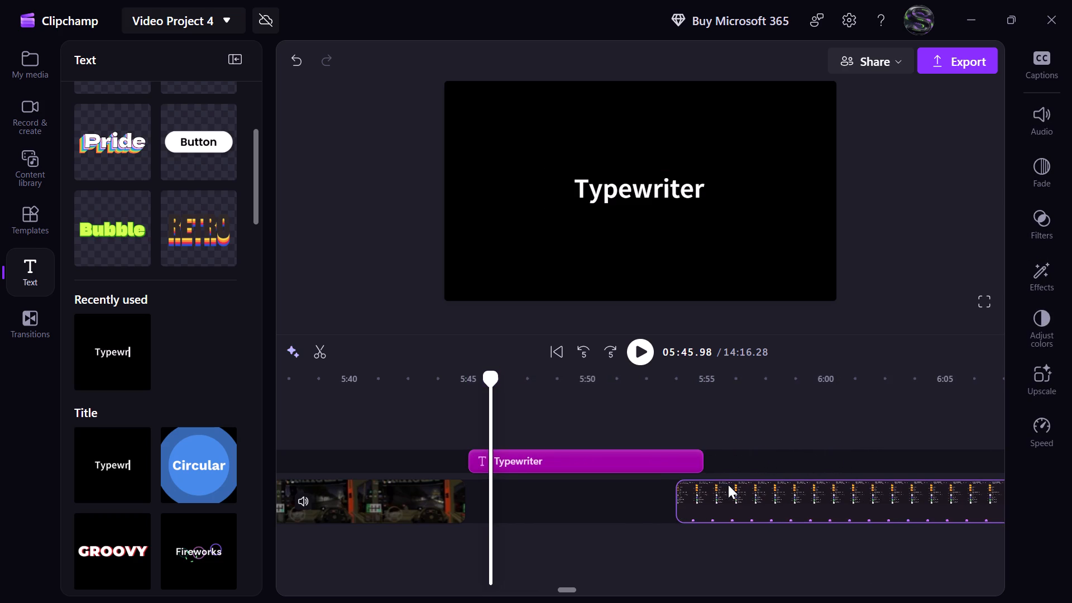
pyautogui.moveTo(728, 485); pyautogui.dragTo(754, 482)
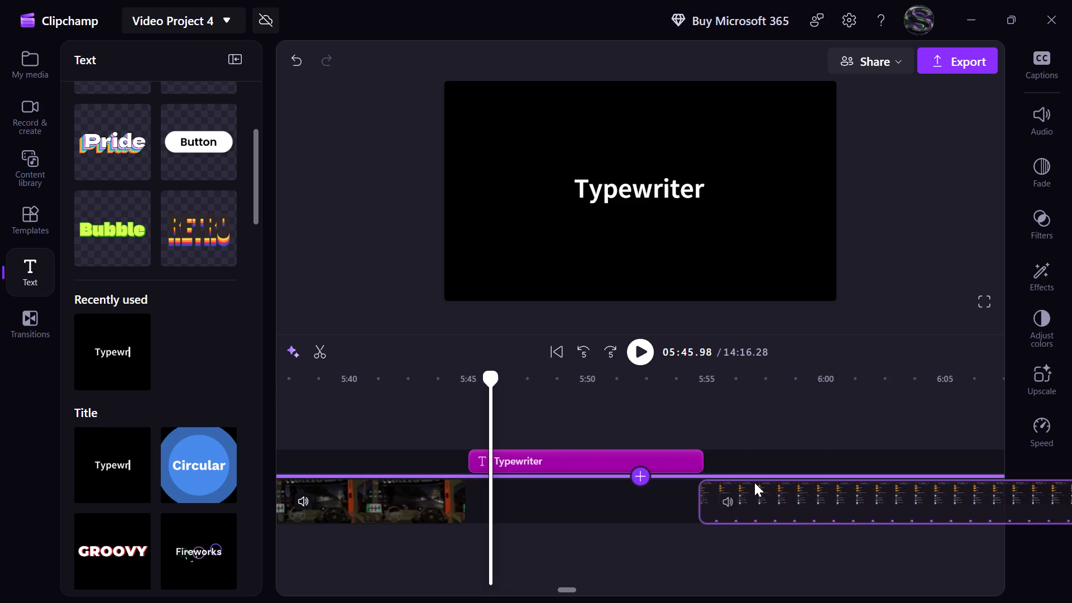
pyautogui.moveTo(754, 482); pyautogui.dragTo(758, 490)
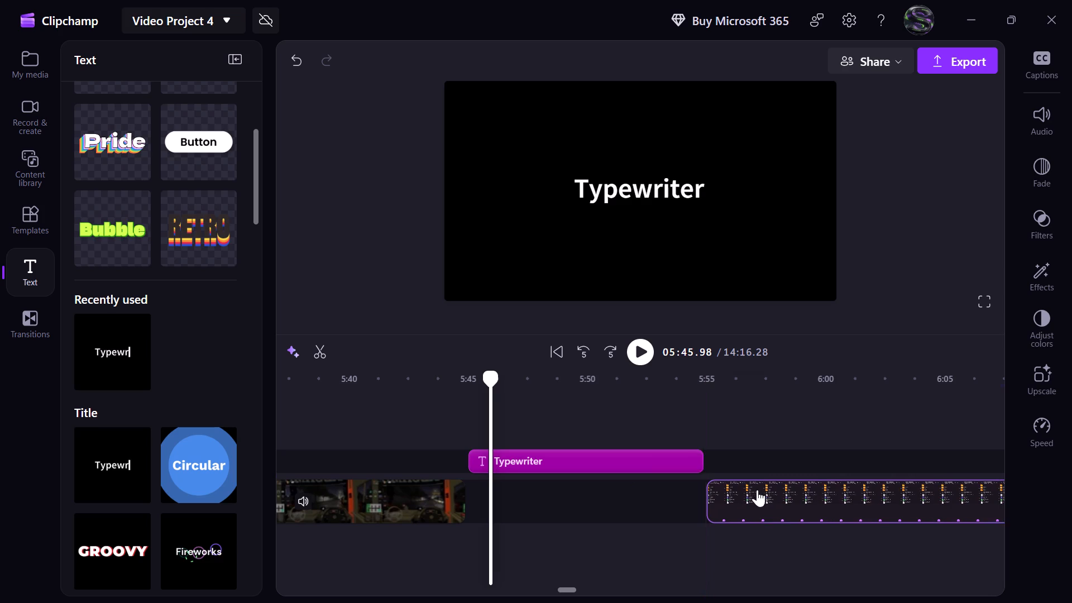
# Play back the part of the video with the Typewriter title and look at its text settings.
pyautogui.click(448, 405)
pyautogui.click(640, 348)
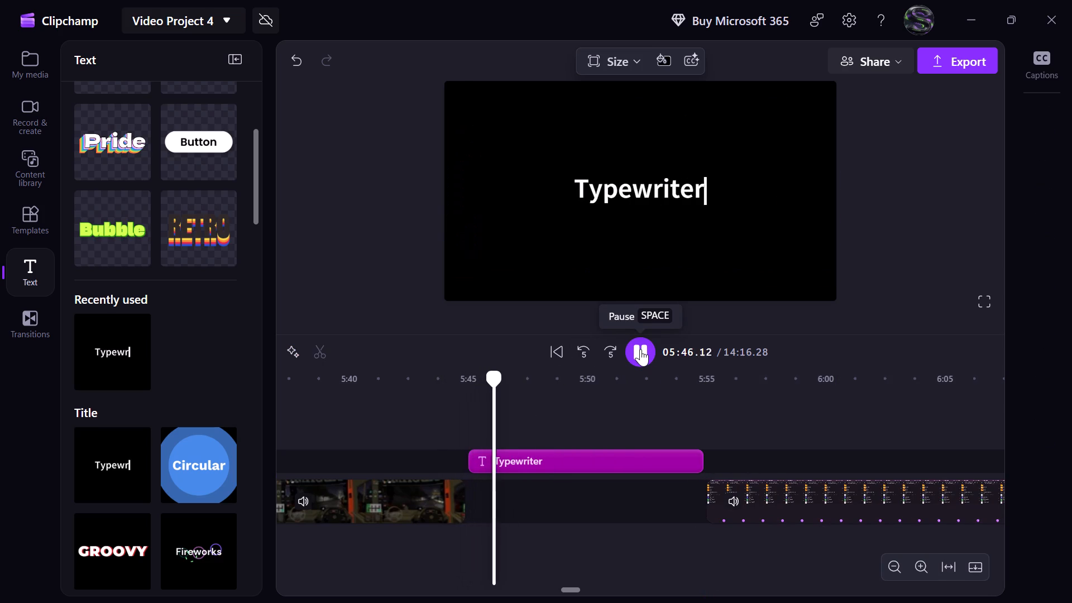
pyautogui.click(640, 349)
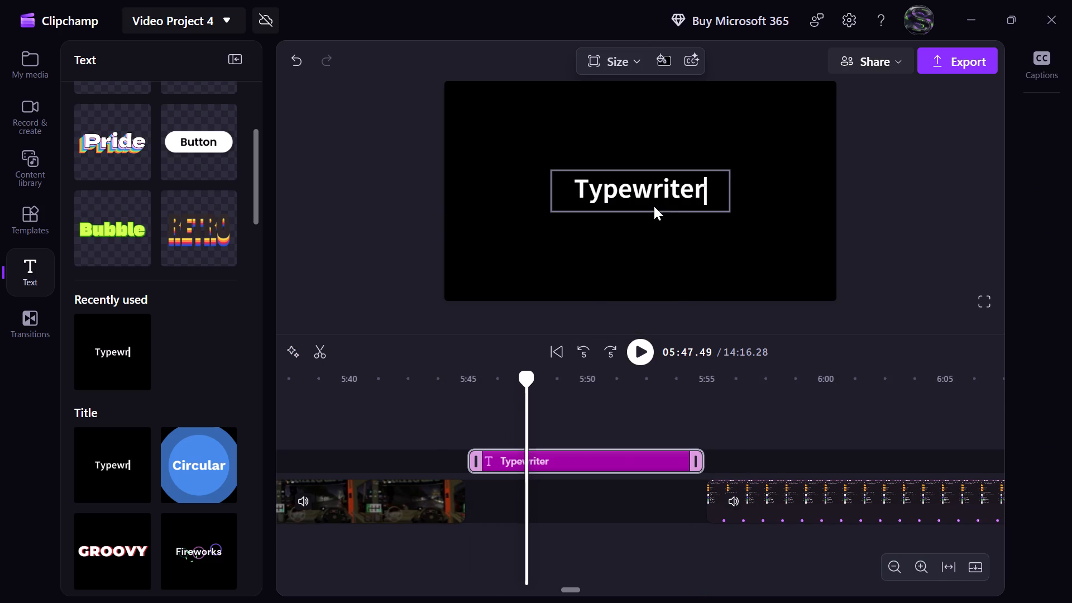
pyautogui.click(688, 189)
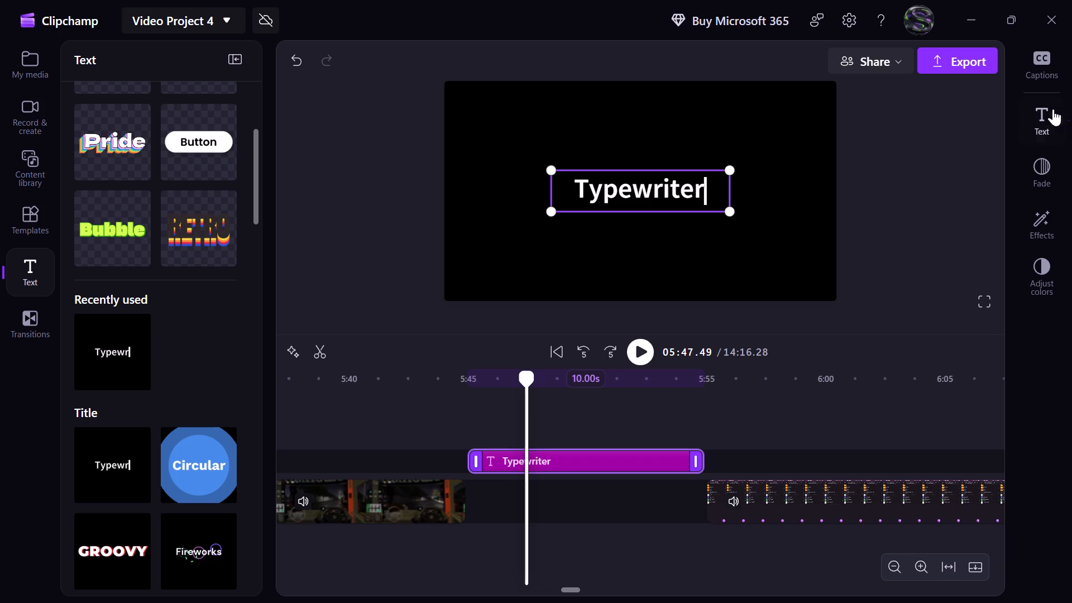
pyautogui.click(1053, 109)
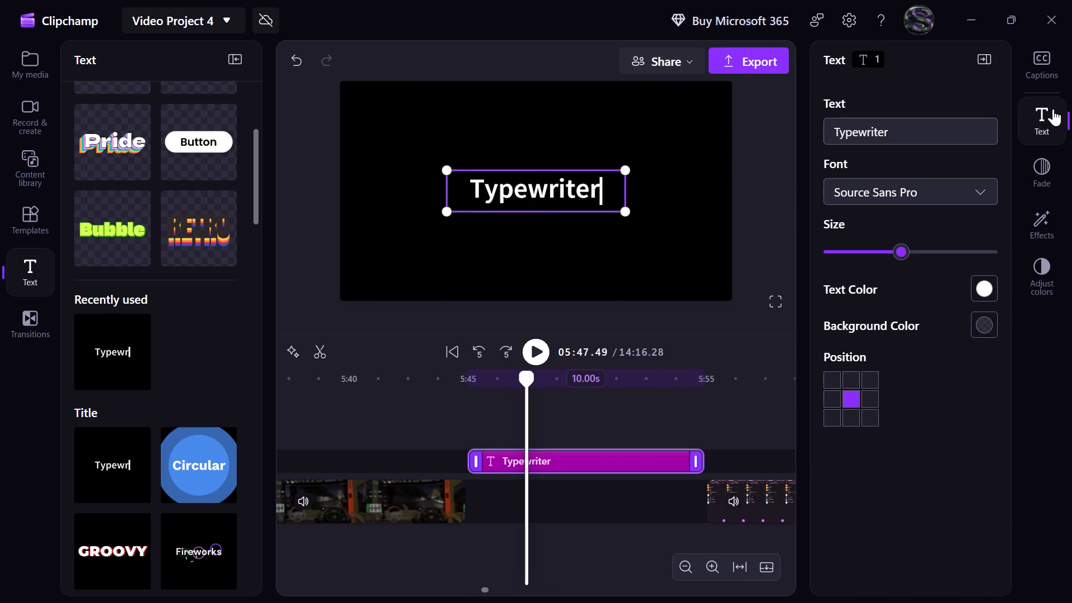
pyautogui.click(990, 65)
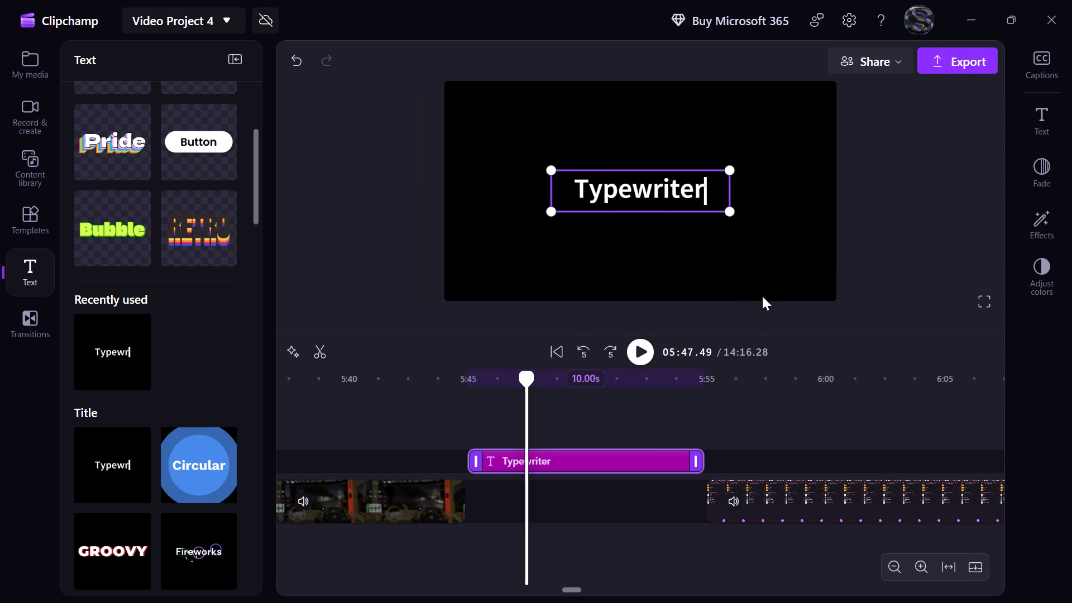
# Shorten the Typewriter title from its end and set its duration to exactly 5.00 seconds.
pyautogui.moveTo(696, 460); pyautogui.dragTo(590, 461)
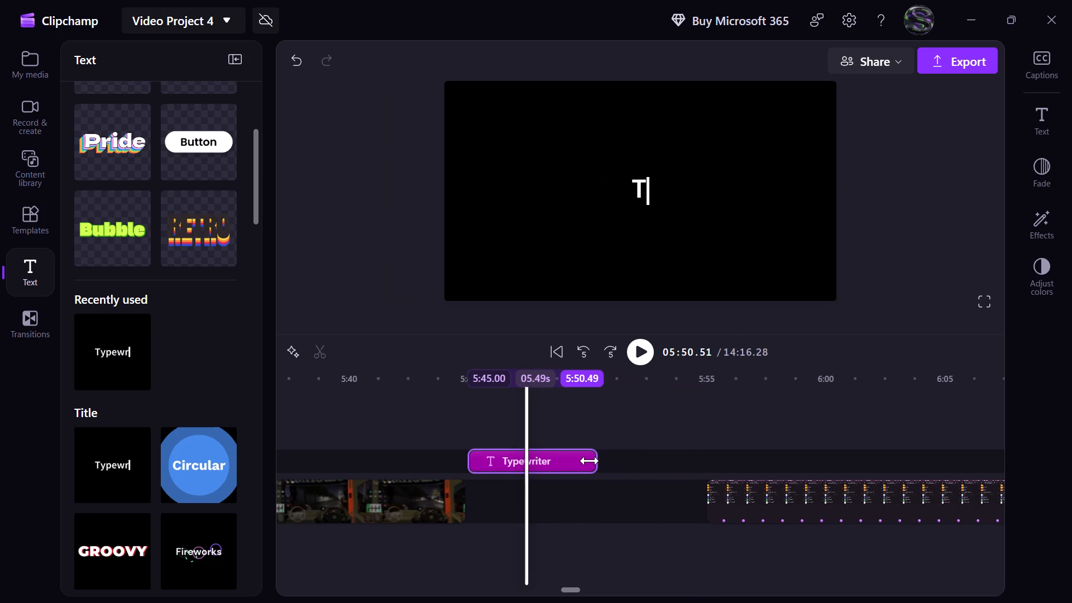
pyautogui.moveTo(590, 461); pyautogui.dragTo(574, 461)
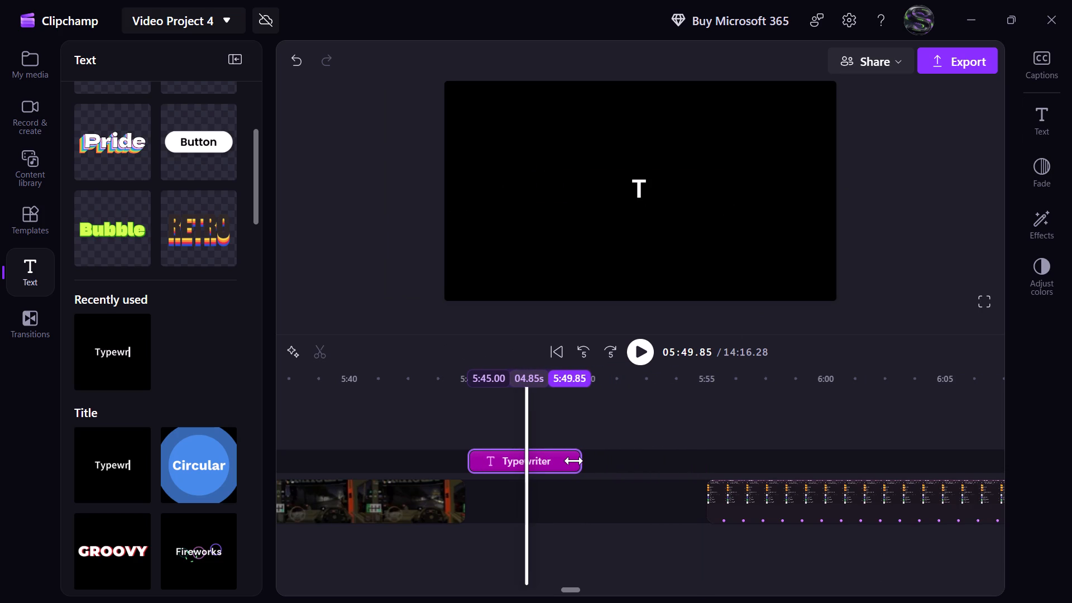
pyautogui.moveTo(574, 461); pyautogui.dragTo(579, 458)
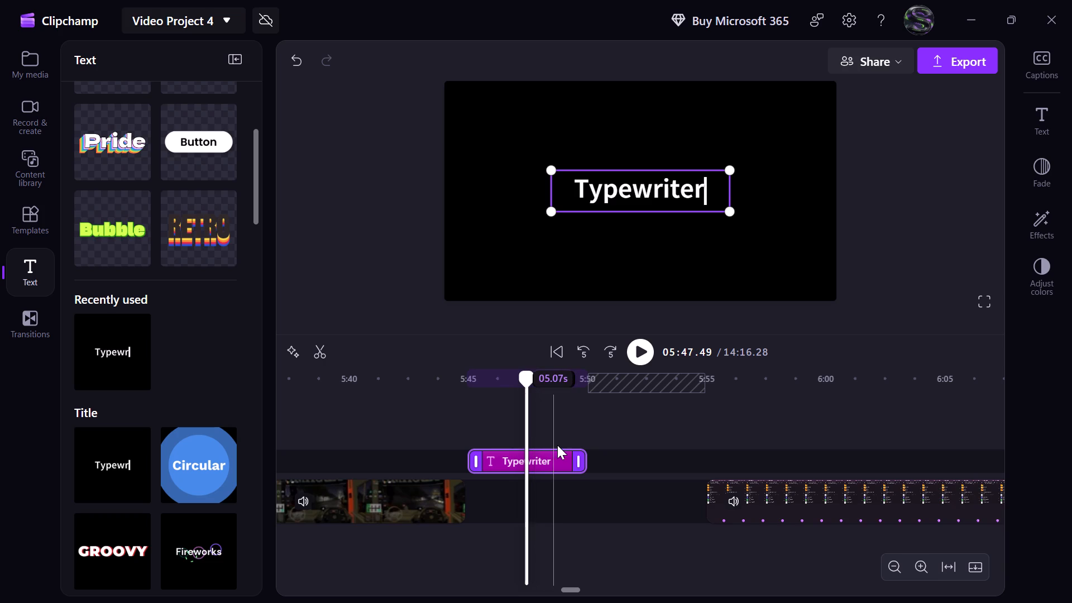
pyautogui.click(553, 468)
pyautogui.click(558, 377)
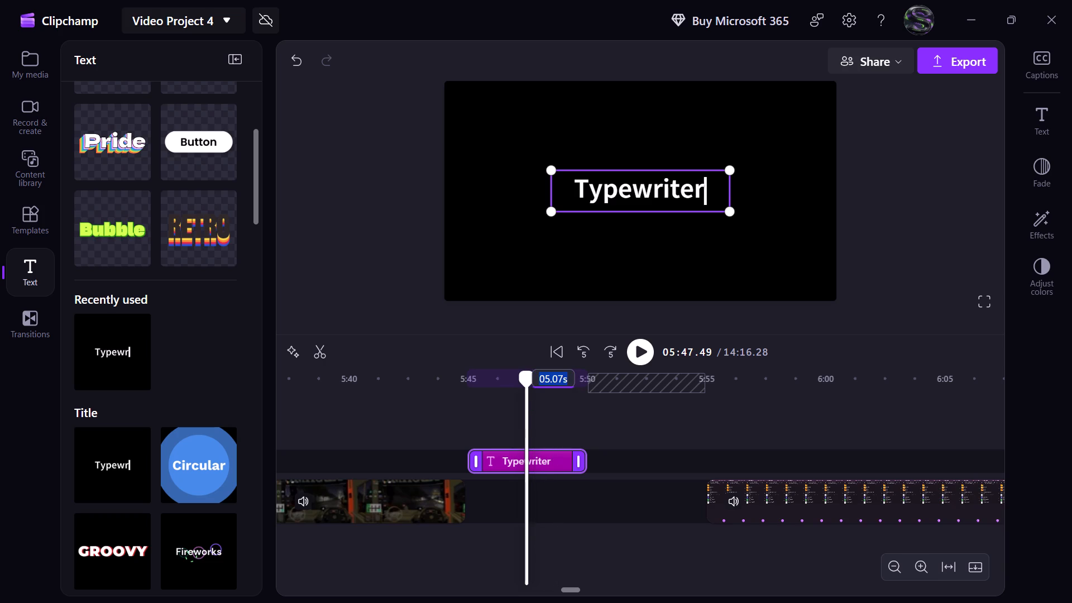
pyautogui.click(561, 378)
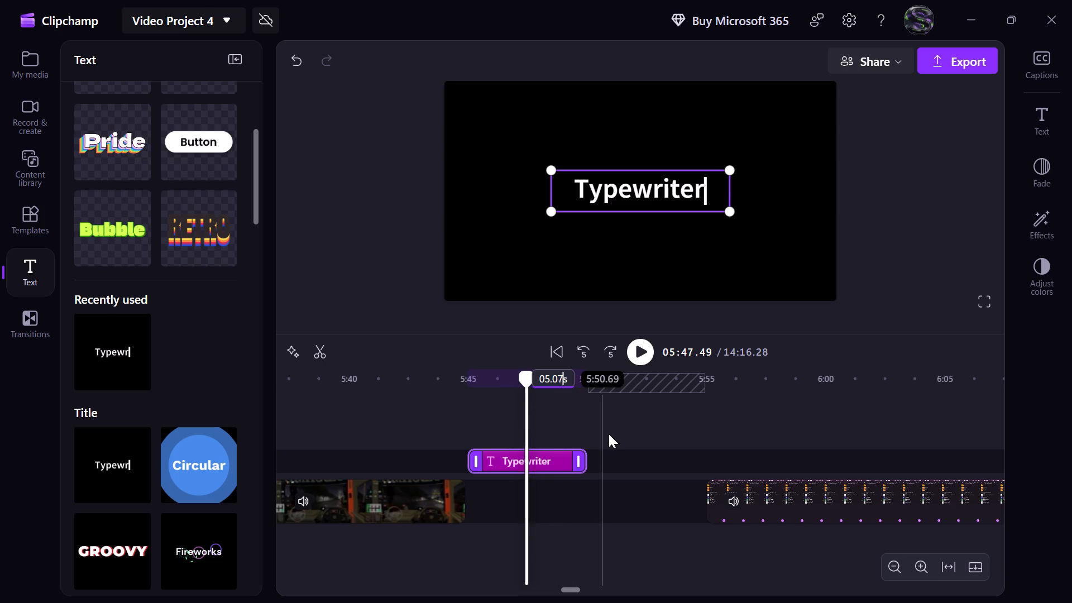
pyautogui.press('BackSpace')
pyautogui.press('0')
pyautogui.press('Return')
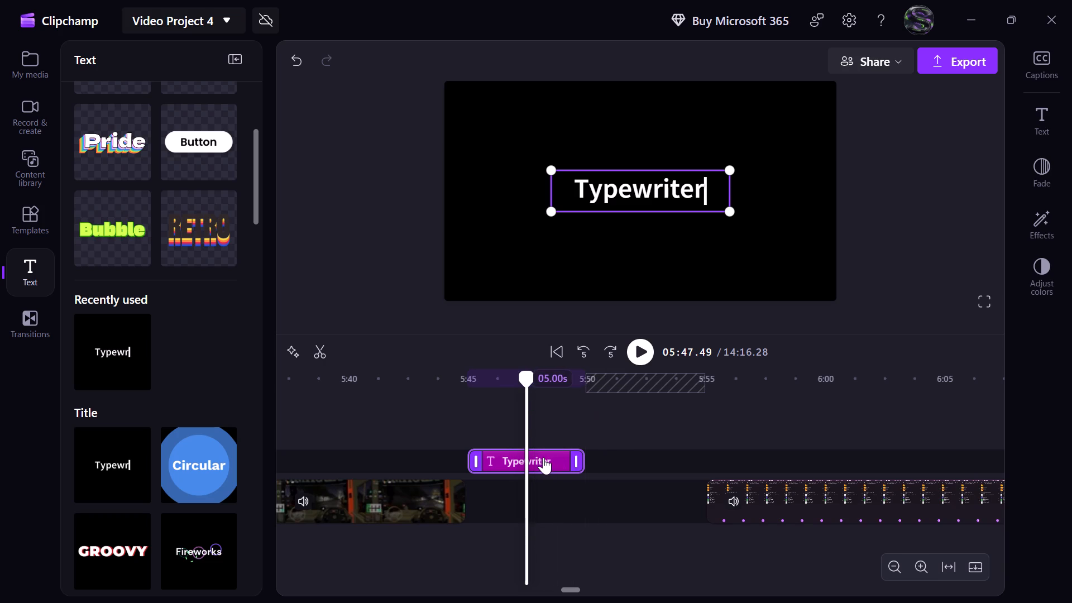
# Duplicate the 5-second Typewriter title, placing the copy right after it in the gap before the screen-recording clip.
pyautogui.rightClick(543, 457)
pyautogui.click(629, 247)
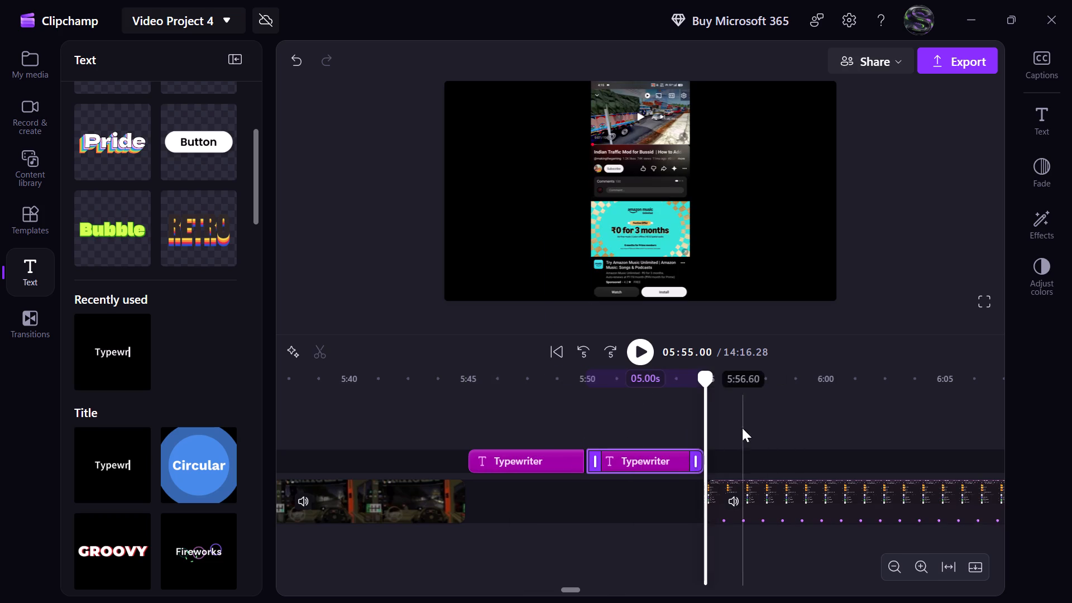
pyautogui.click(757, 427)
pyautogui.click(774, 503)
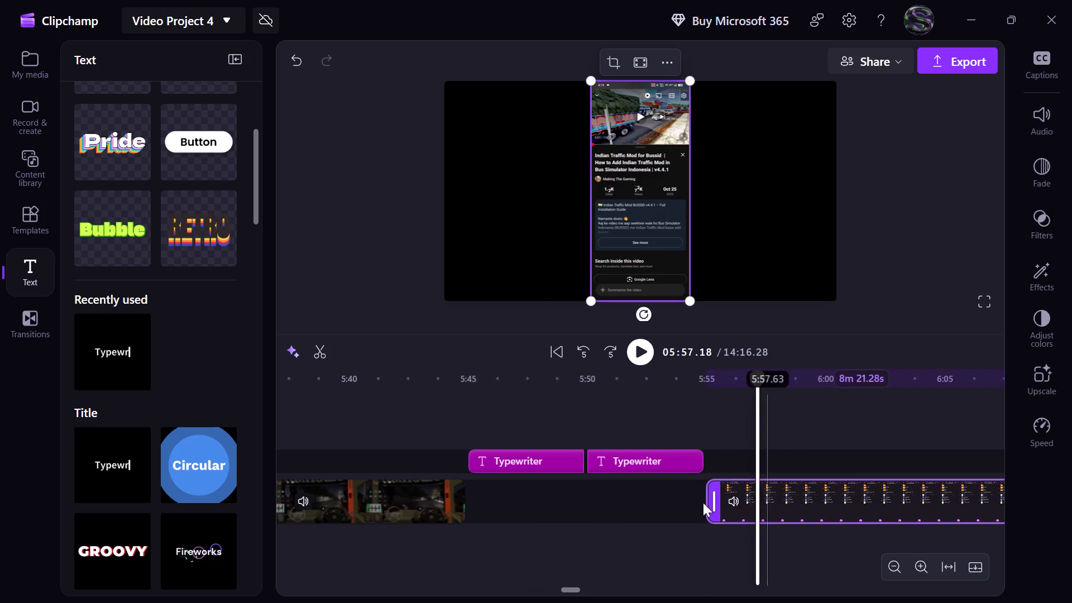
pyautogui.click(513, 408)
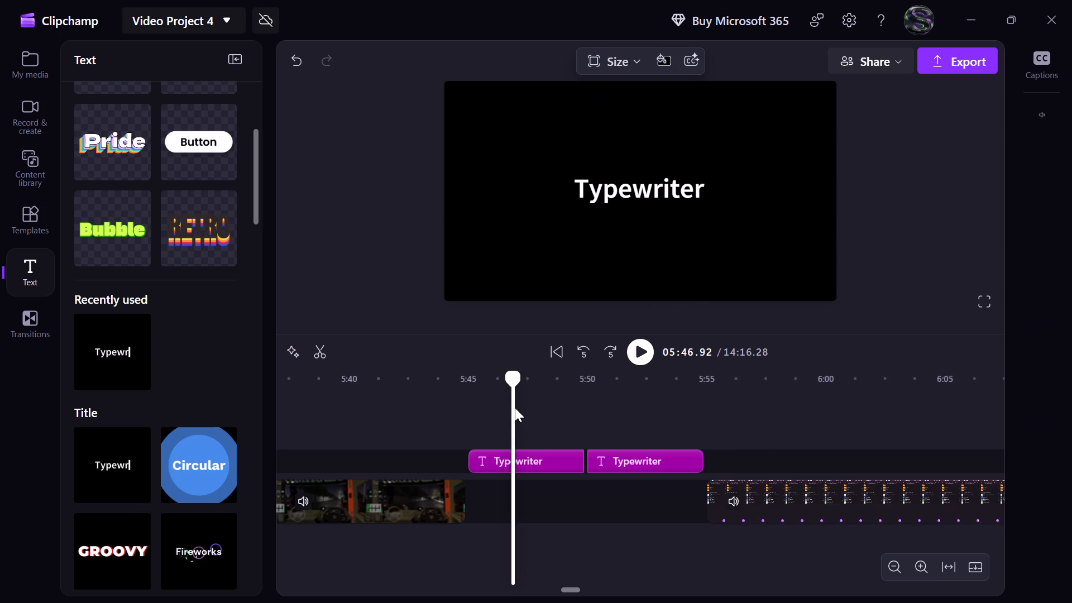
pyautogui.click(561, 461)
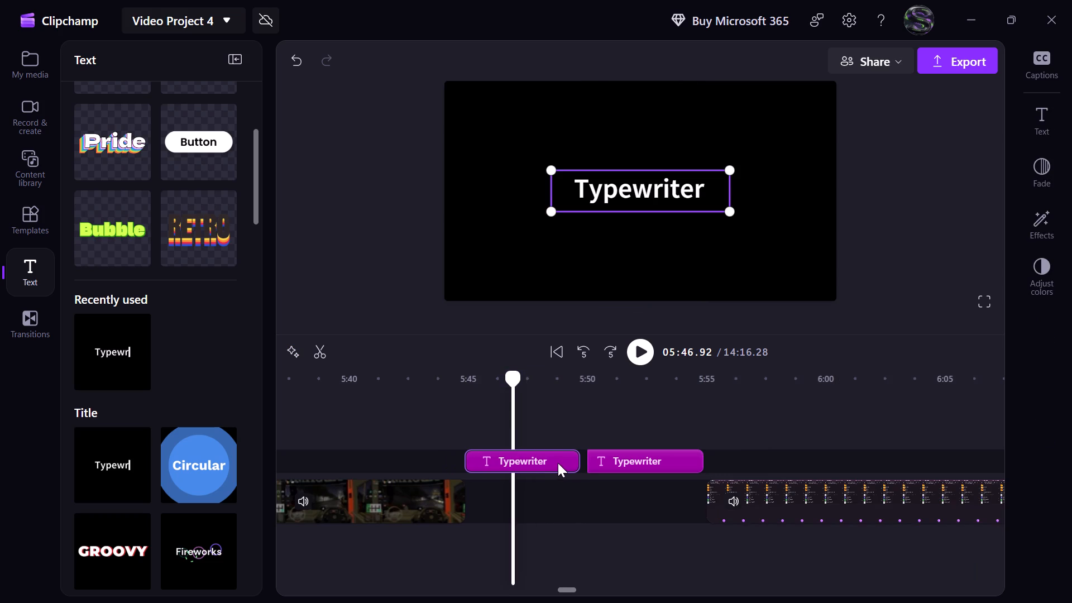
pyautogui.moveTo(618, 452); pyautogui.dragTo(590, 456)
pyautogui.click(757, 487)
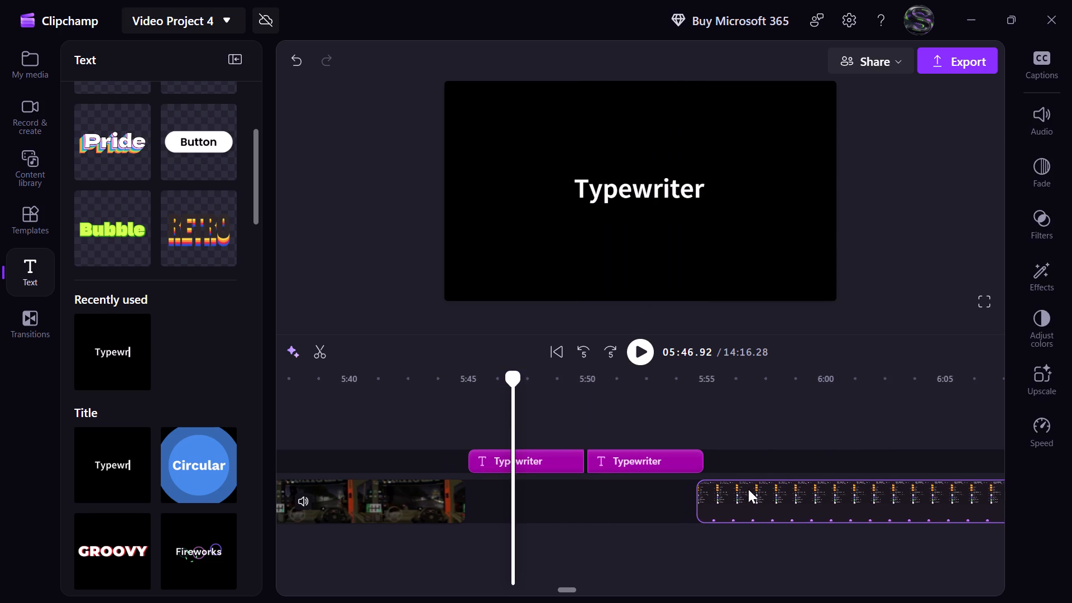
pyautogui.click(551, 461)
# Replace the first Typewriter title's text with "Do you guys want to learn".
pyautogui.click(539, 406)
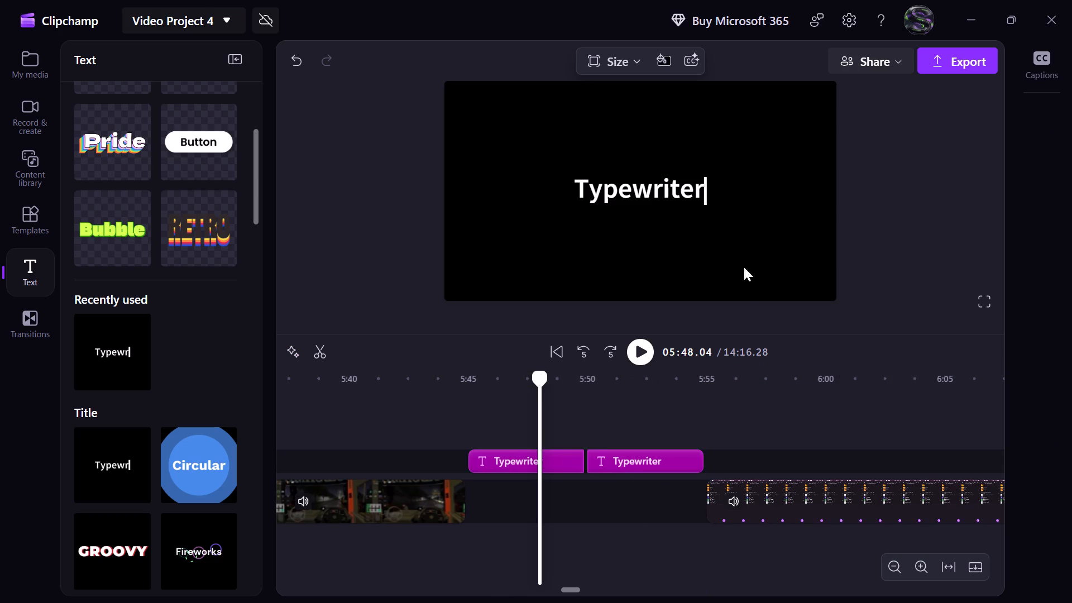
pyautogui.click(700, 184)
pyautogui.click(1032, 128)
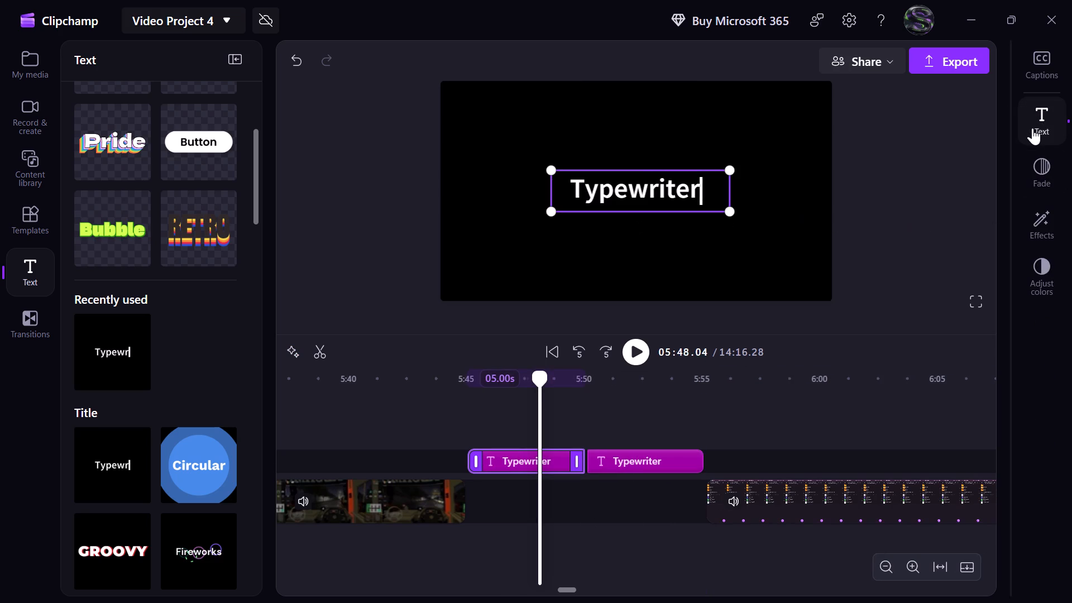
pyautogui.click(911, 135)
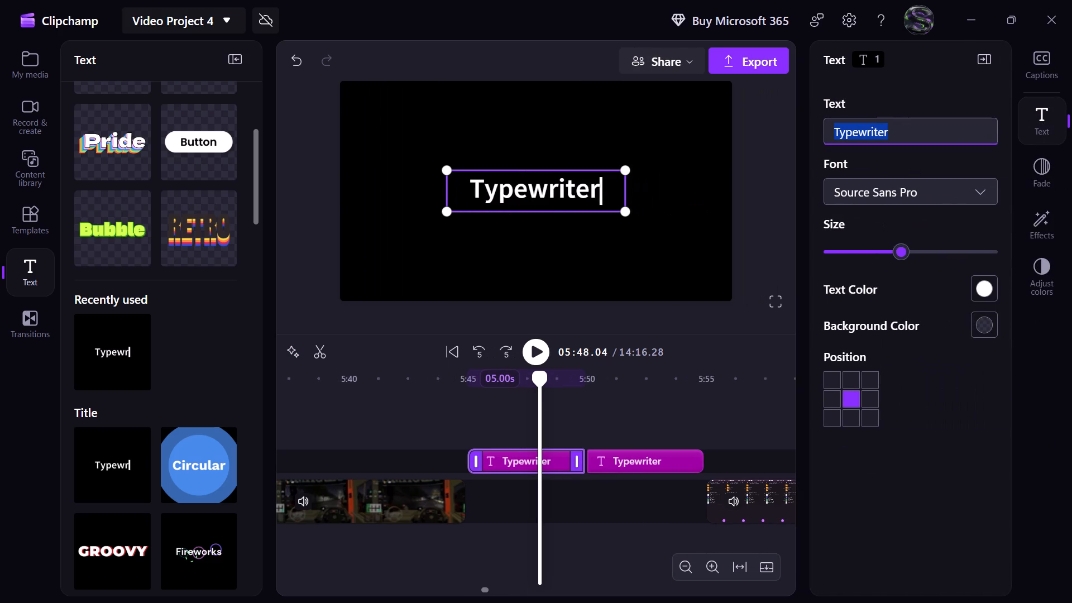
pyautogui.write('DO')
pyautogui.press('BackSpace')
pyautogui.write('io')
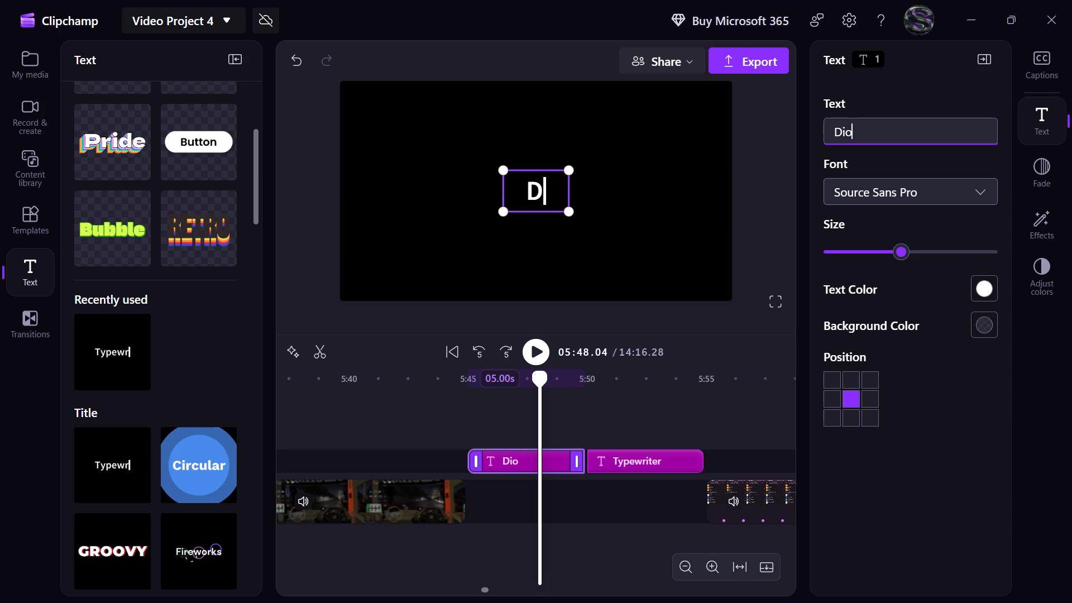
pyautogui.press('BackSpace')
pyautogui.press('BackSpace')
pyautogui.write('o you')
pyautogui.press('space')
pyautogui.write('guyd')
pyautogui.press('space')
pyautogui.press('BackSpace')
pyautogui.press('BackSpace')
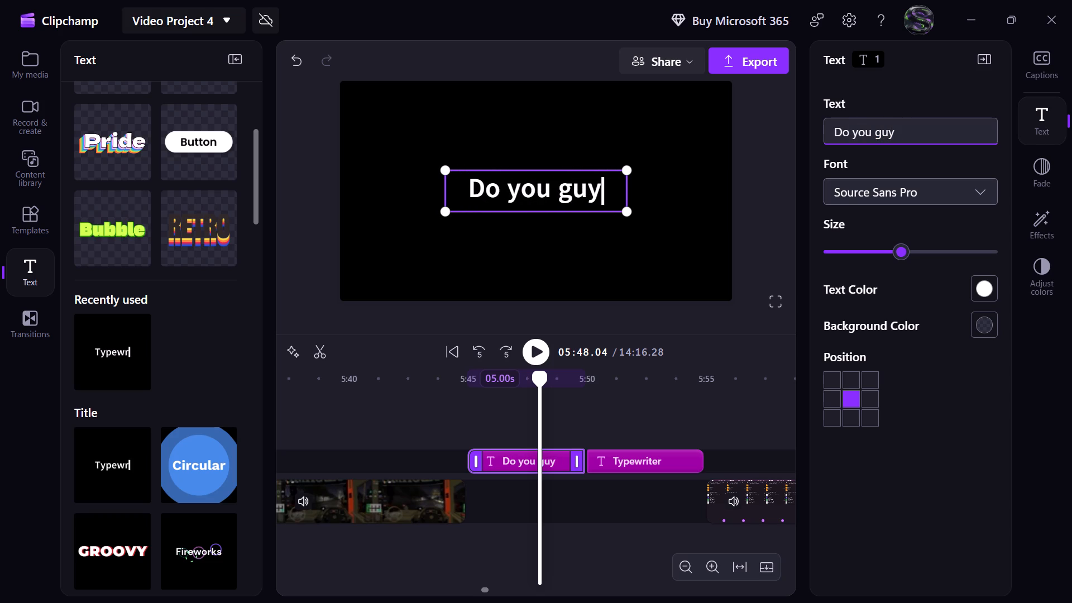
pyautogui.write('s')
pyautogui.press('space')
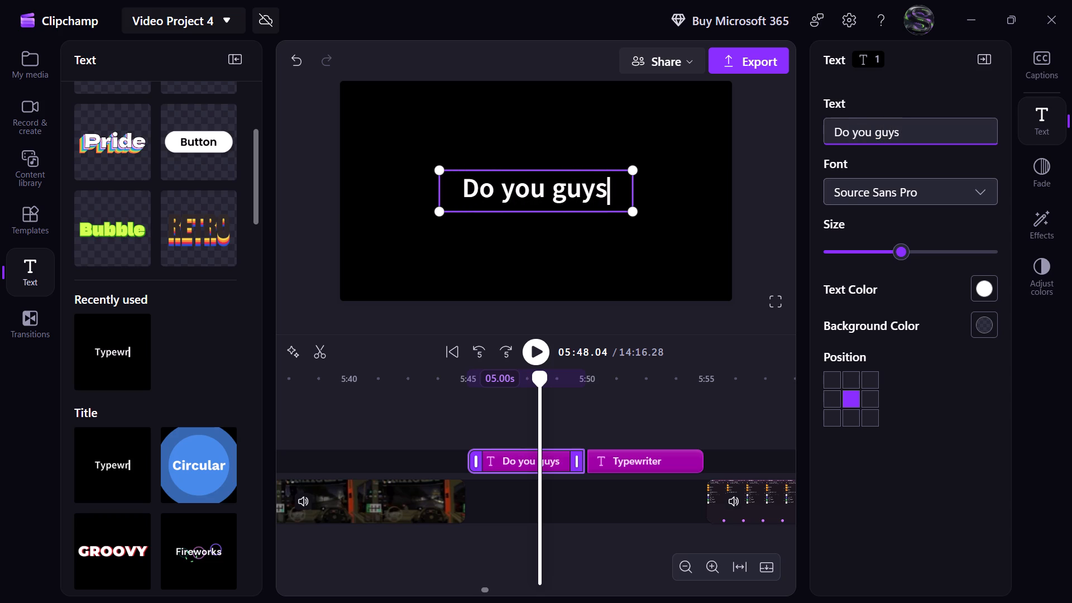
pyautogui.write('want to l')
pyautogui.write('ea')
pyautogui.write('n')
pyautogui.press('space')
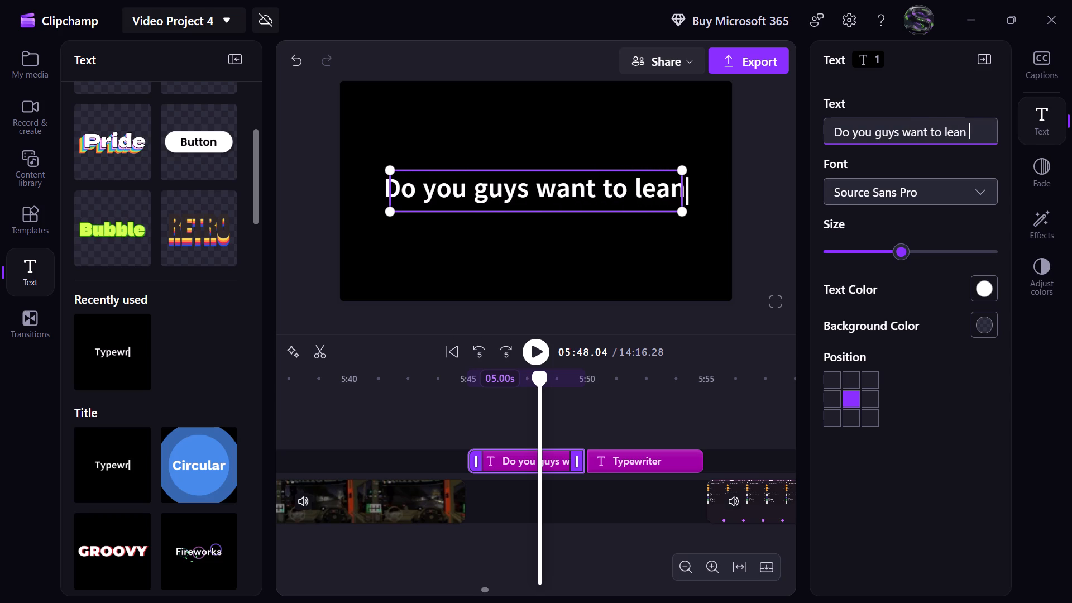
pyautogui.press('BackSpace')
pyautogui.press('BackSpace')
pyautogui.write('rn')
pyautogui.press('space')
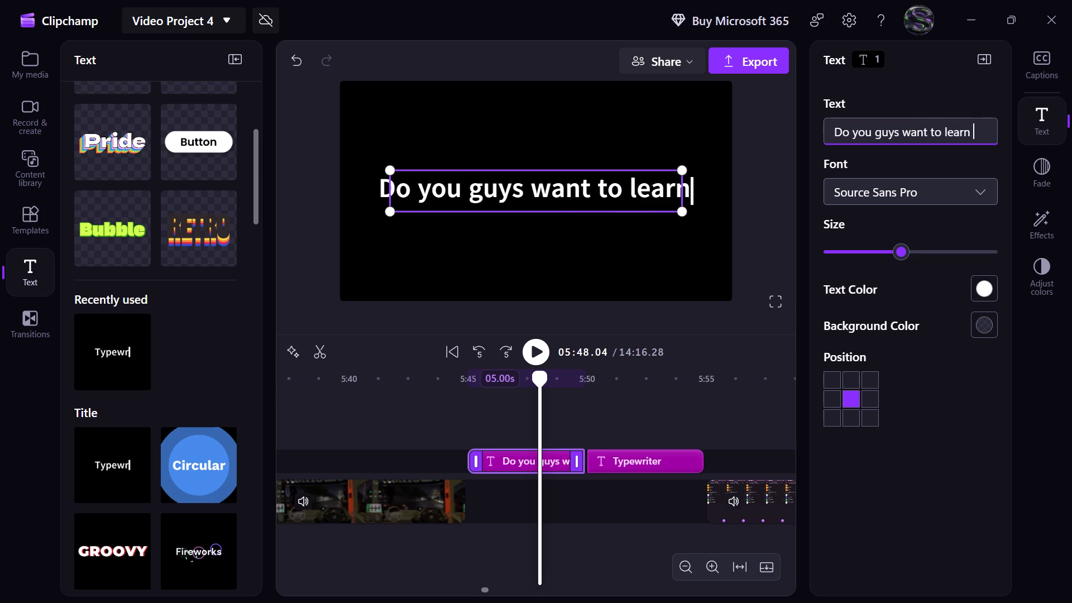
pyautogui.press('BackSpace')
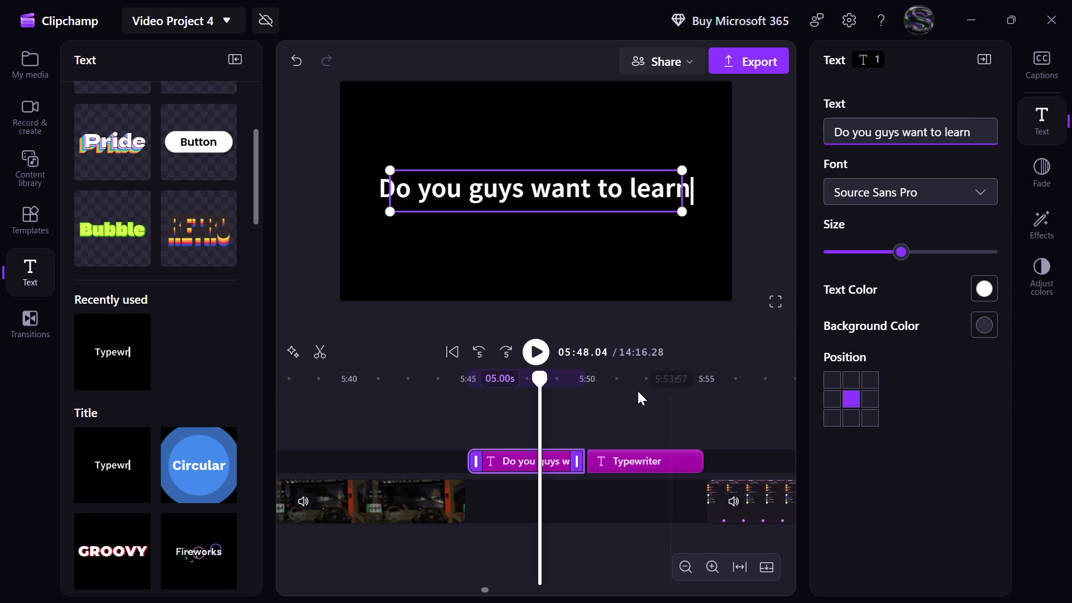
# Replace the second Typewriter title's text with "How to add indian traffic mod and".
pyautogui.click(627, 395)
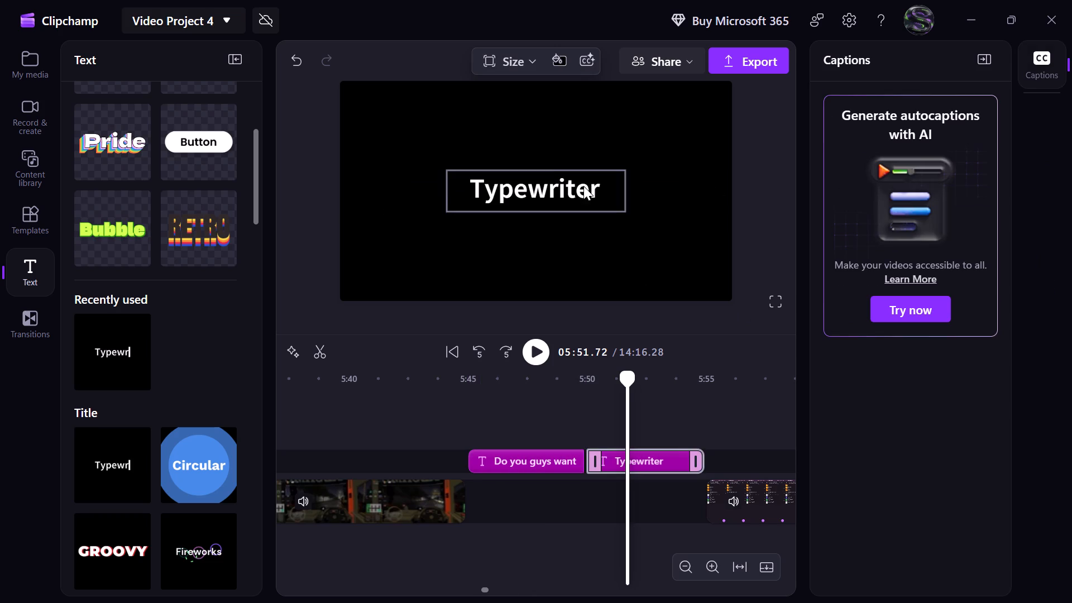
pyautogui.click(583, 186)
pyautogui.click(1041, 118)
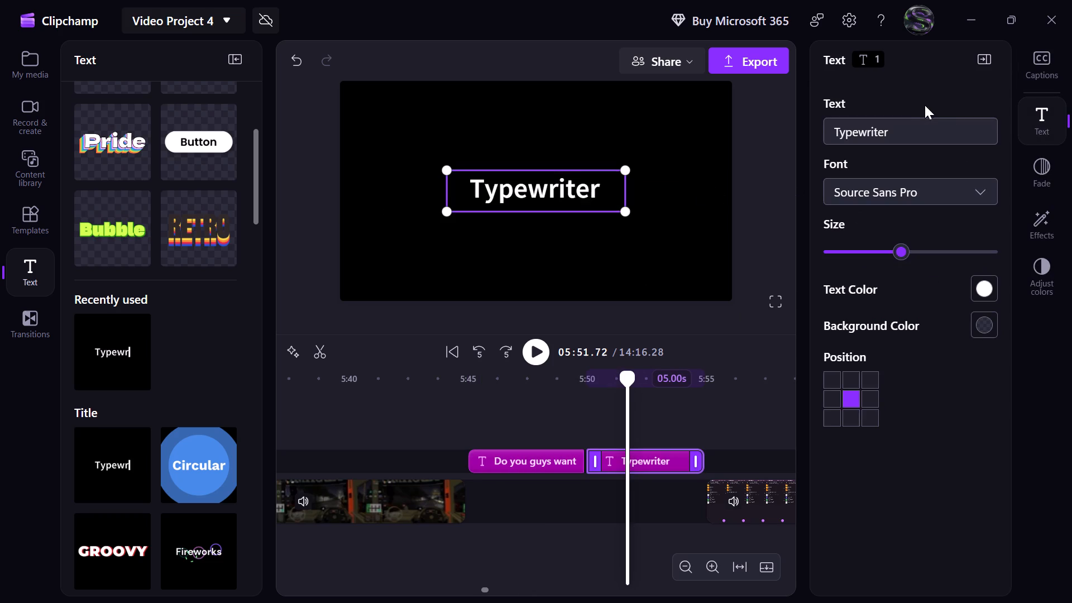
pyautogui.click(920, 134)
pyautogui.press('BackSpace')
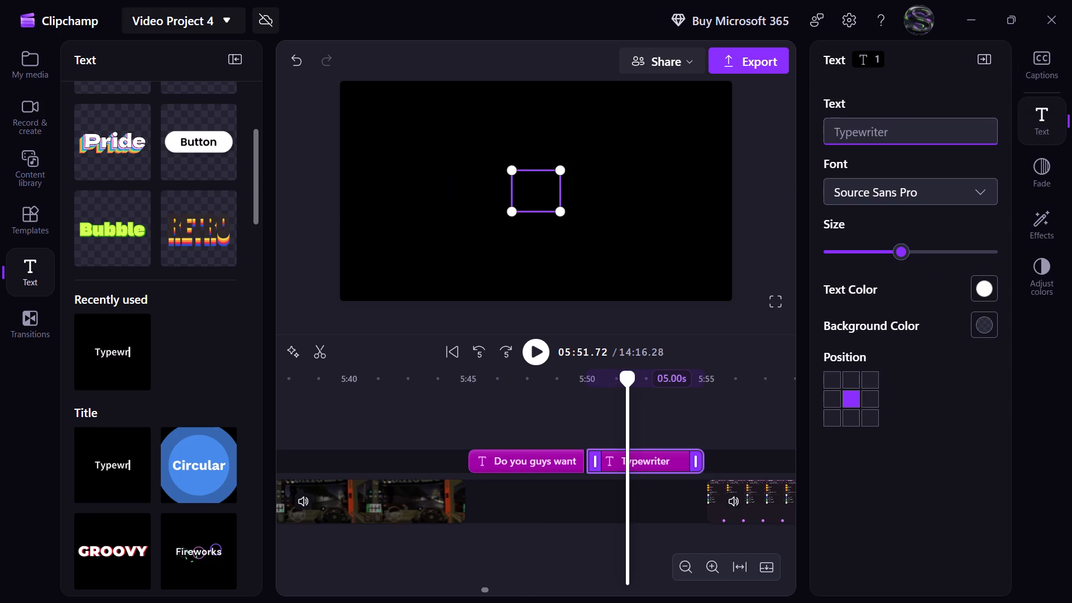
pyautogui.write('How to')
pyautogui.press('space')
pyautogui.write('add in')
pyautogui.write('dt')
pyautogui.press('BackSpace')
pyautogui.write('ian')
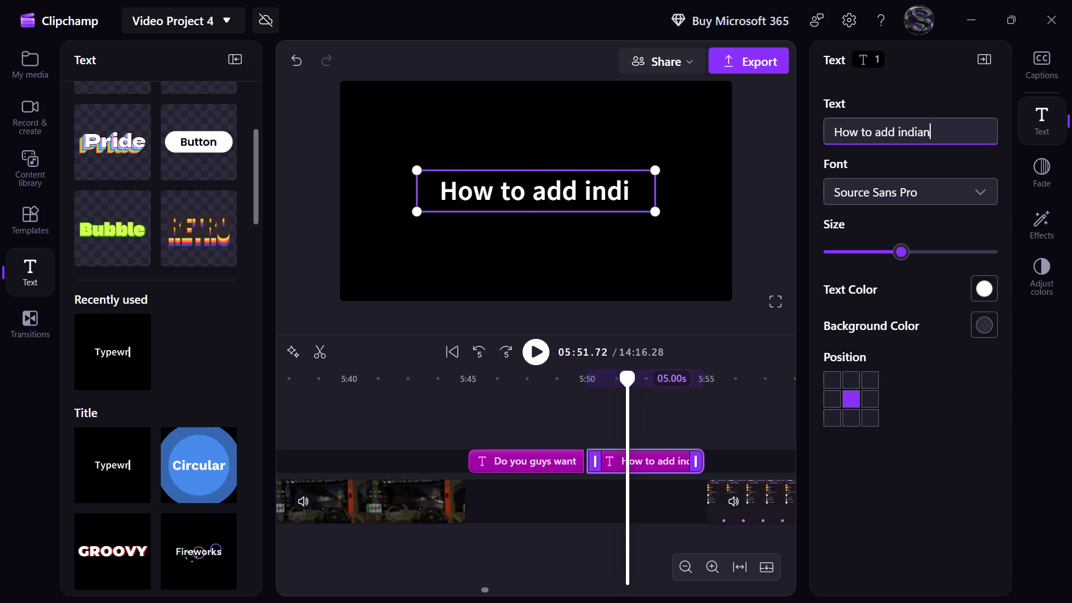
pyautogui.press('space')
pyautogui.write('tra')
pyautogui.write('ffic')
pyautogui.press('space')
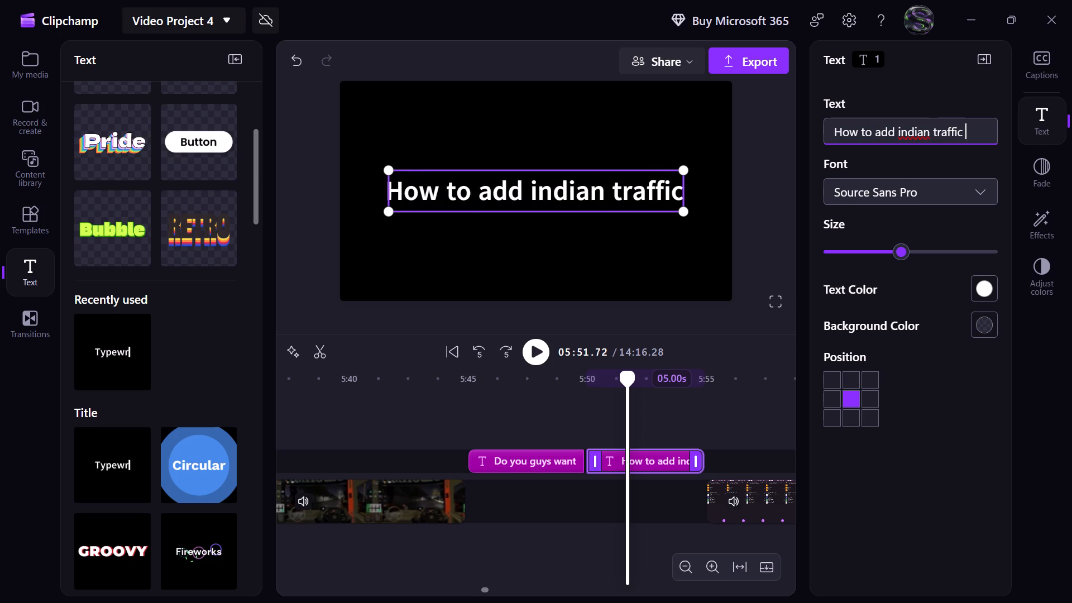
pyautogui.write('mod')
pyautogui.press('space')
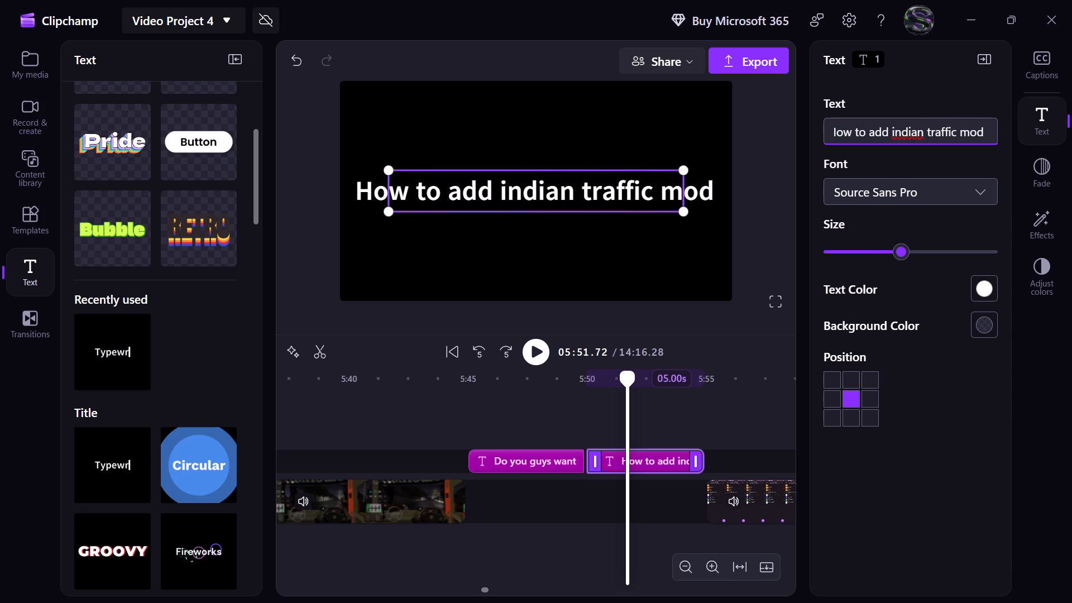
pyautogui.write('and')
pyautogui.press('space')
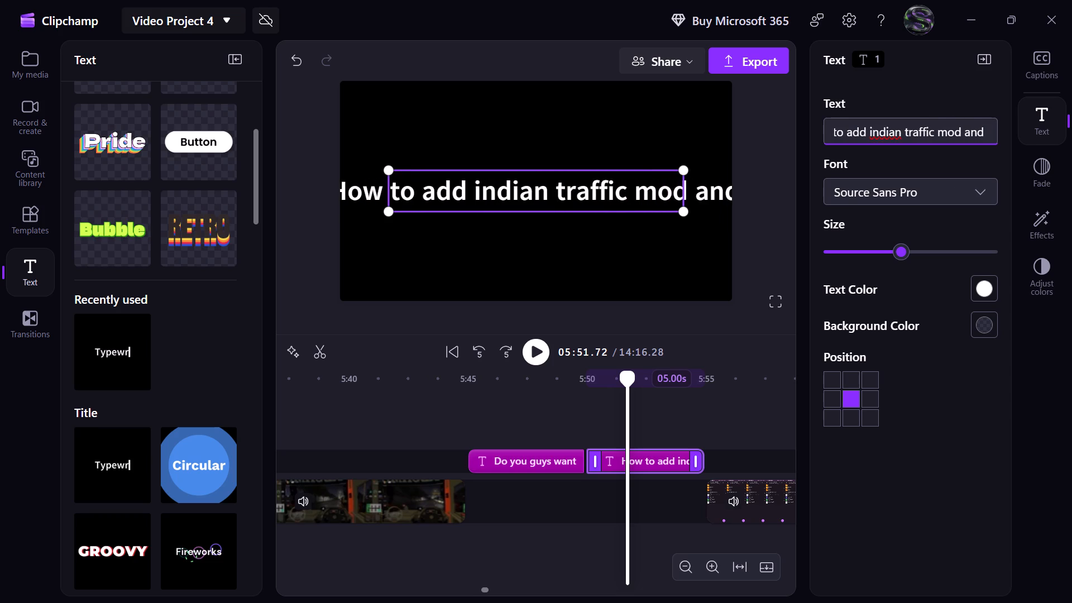
# Delete all the text entered in the second Typewriter title, leaving its text field empty.
pyautogui.press('Return')
pyautogui.press('BackSpace')
pyautogui.press('BackSpace')
pyautogui.press('BackSpace')
pyautogui.press('BackSpace')
pyautogui.press('BackSpace')
pyautogui.press('BackSpace')
pyautogui.press('BackSpace')
pyautogui.press('BackSpace')
pyautogui.press('BackSpace')
pyautogui.press('BackSpace')
pyautogui.press('BackSpace')
pyautogui.press('BackSpace')
pyautogui.press('BackSpace')
pyautogui.press('BackSpace')
pyautogui.press('BackSpace')
pyautogui.press('BackSpace')
pyautogui.press('BackSpace')
pyautogui.press('BackSpace')
pyautogui.press('BackSpace')
pyautogui.press('BackSpace')
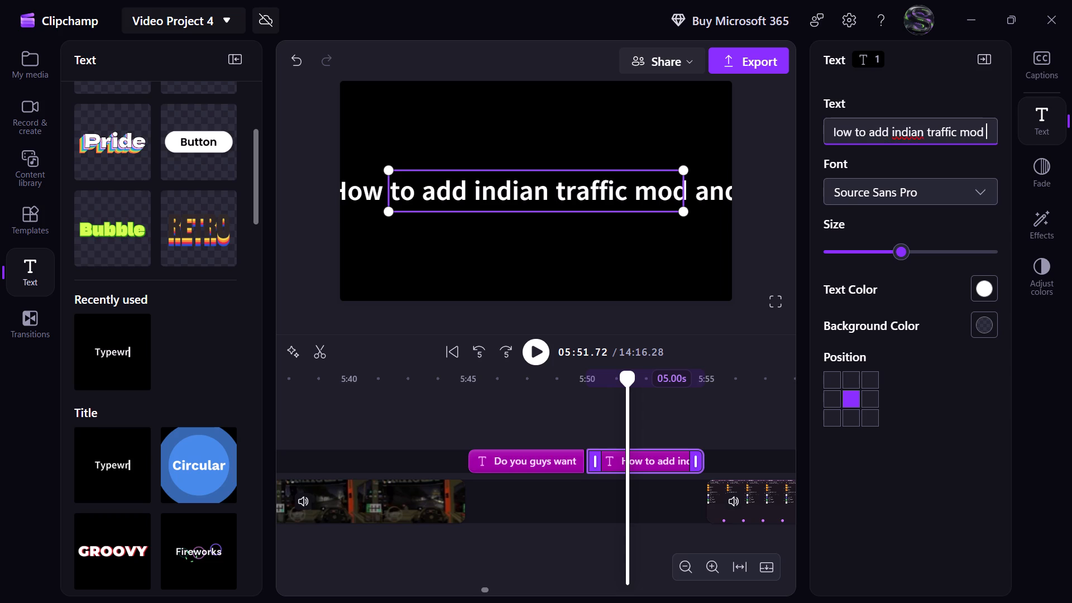
pyautogui.press('BackSpace')
pyautogui.press('BackSpace')
pyautogui.press('BackSpace')
pyautogui.press('BackSpace')
pyautogui.press('BackSpace')
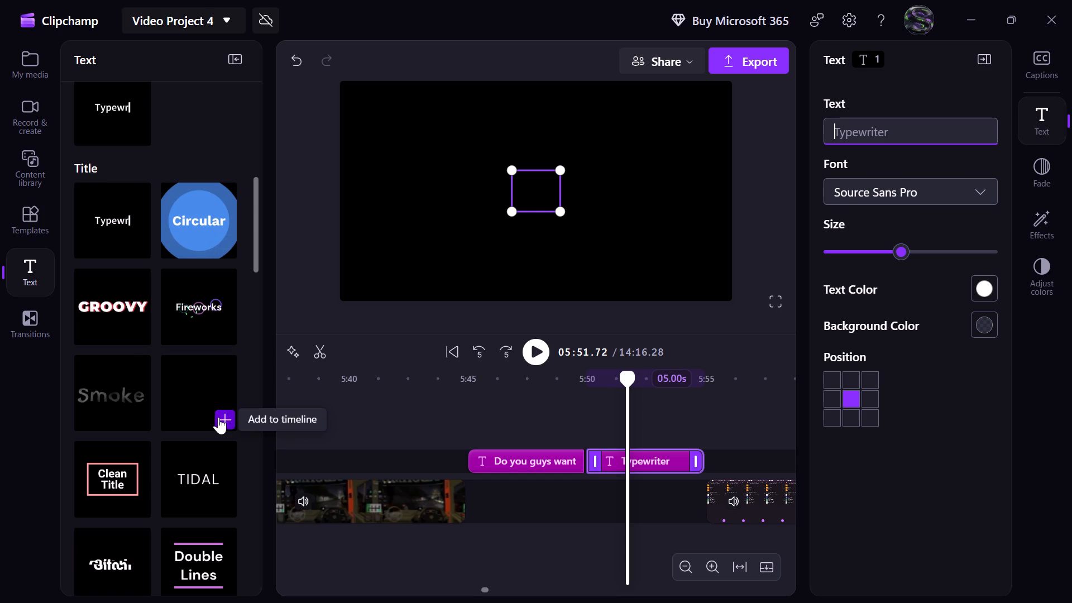
# Find the Quick Peek title style and add it to the timeline at 5:51.72.
pyautogui.scroll(-1, 218, 417)
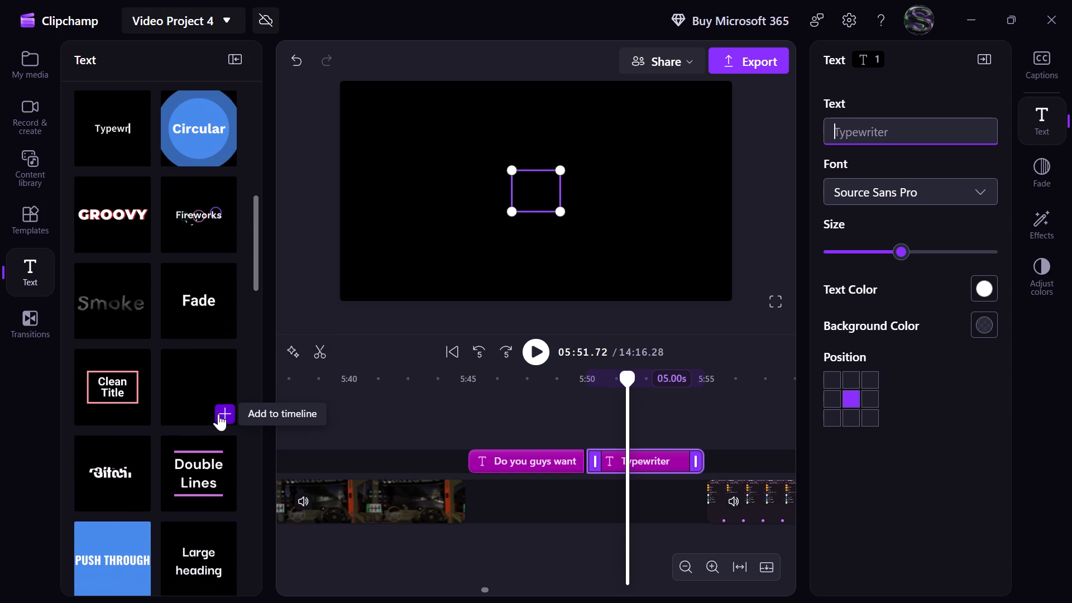
pyautogui.scroll(-1, 219, 414)
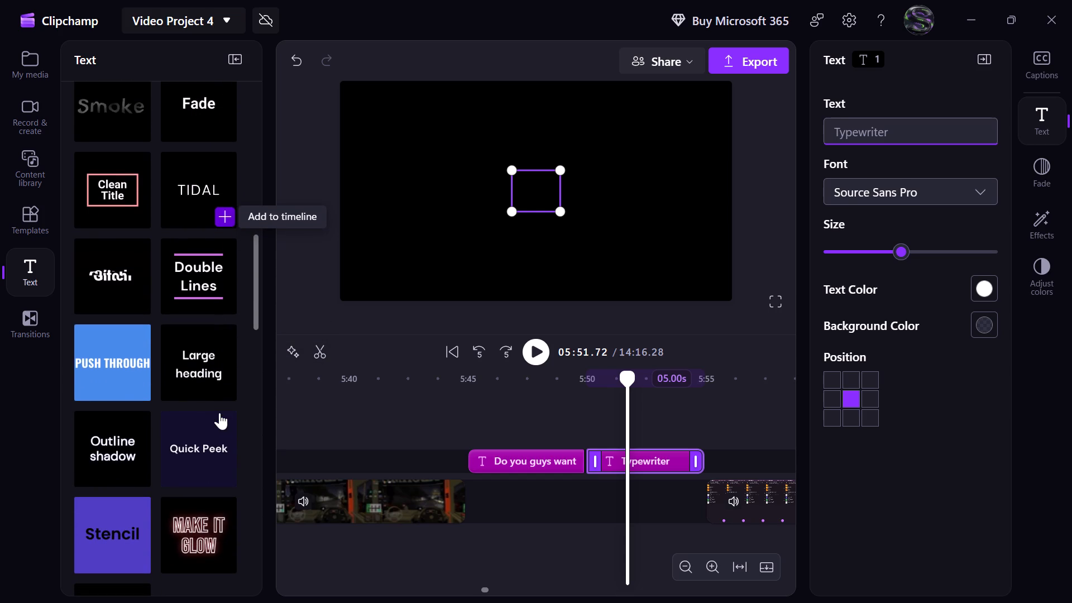
pyautogui.scroll(-1, 210, 467)
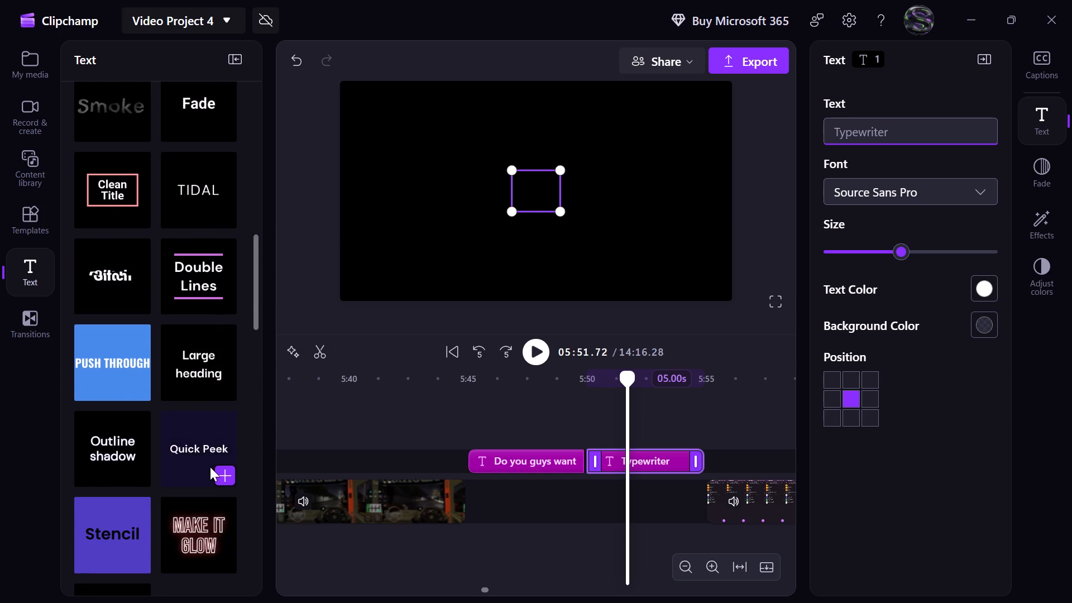
pyautogui.scroll(-1, 210, 467)
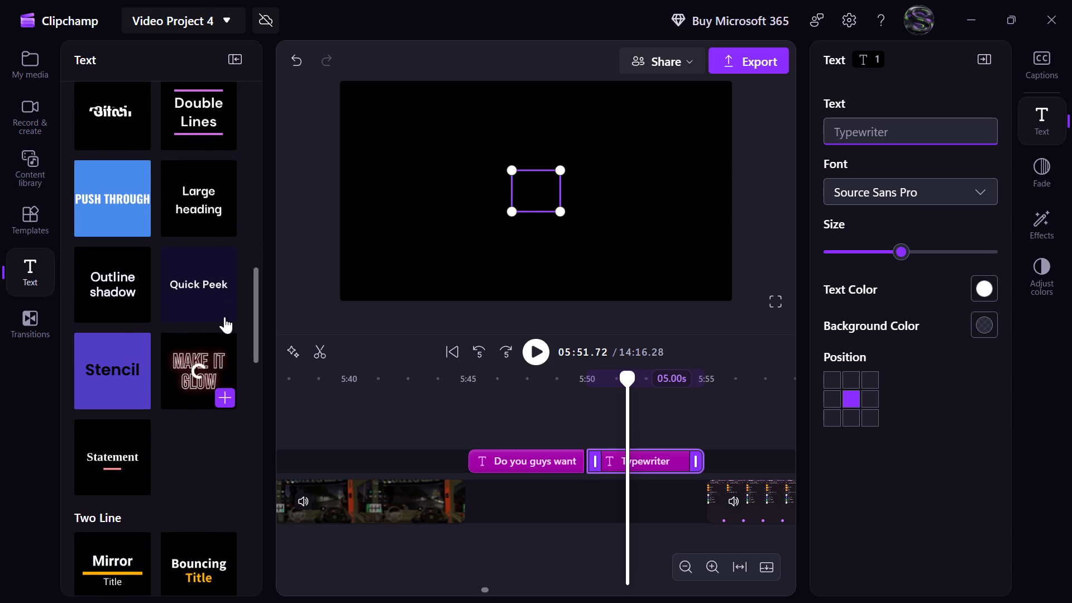
pyautogui.click(224, 316)
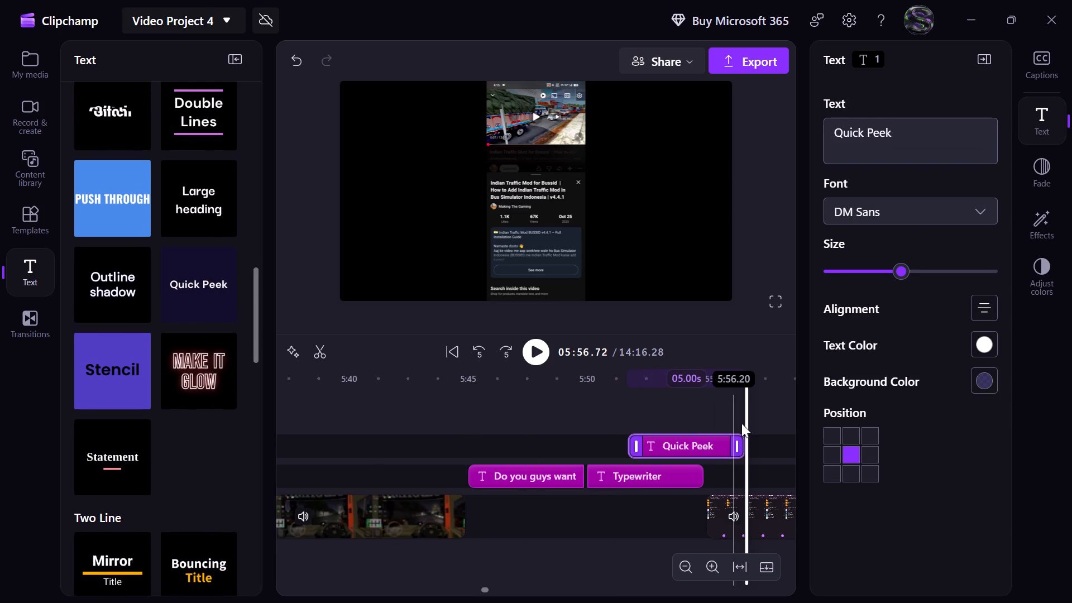
# Move the Quick Peek title to the start of the gap, directly above the first Typewriter title at about 5:45.
pyautogui.moveTo(679, 449); pyautogui.dragTo(543, 454)
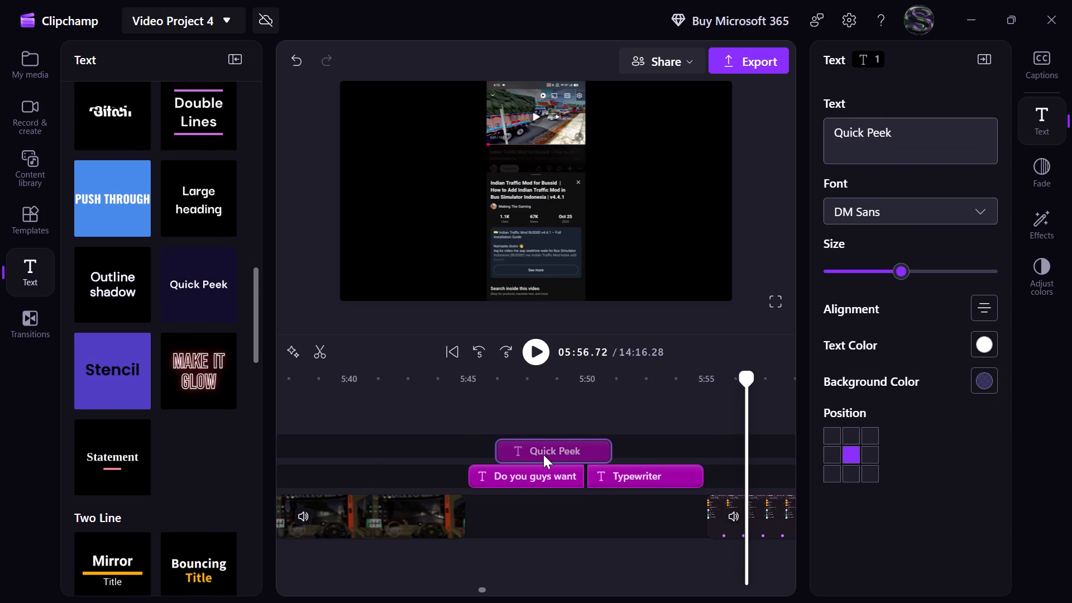
pyautogui.moveTo(543, 454); pyautogui.dragTo(514, 450)
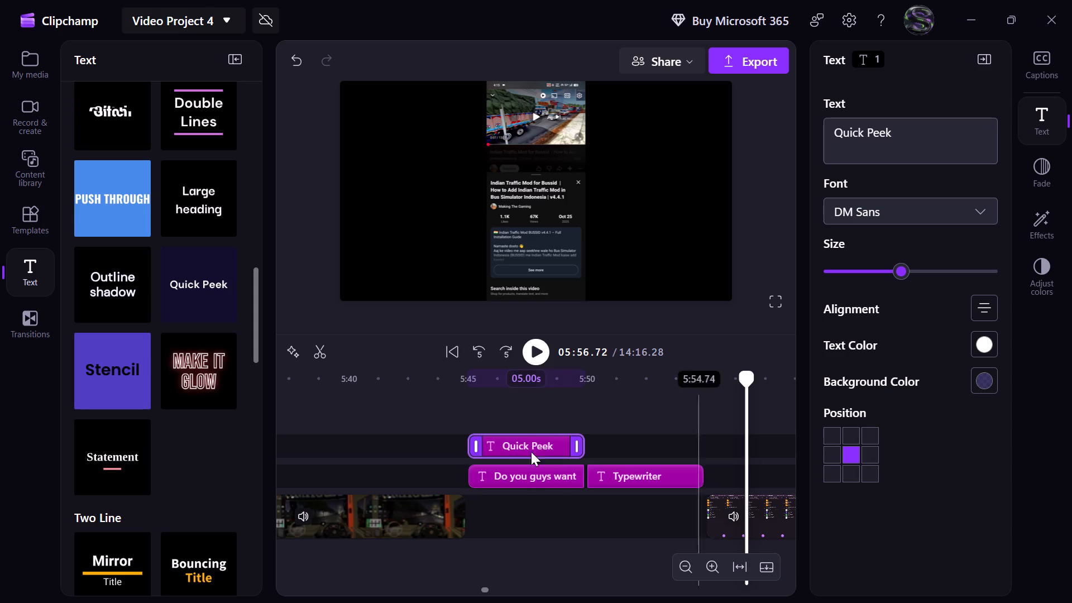
# Delete both Typewriter titles, "Do you guys want" and the empty one after it, from the timeline.
pyautogui.click(569, 473)
pyautogui.press('Delete')
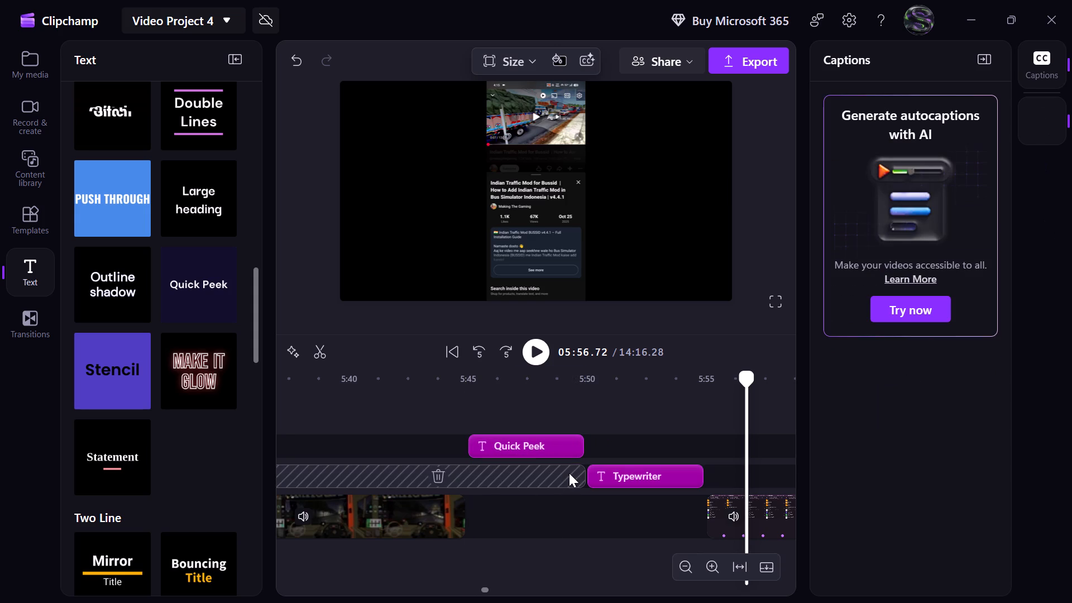
pyautogui.click(604, 474)
pyautogui.press('Delete')
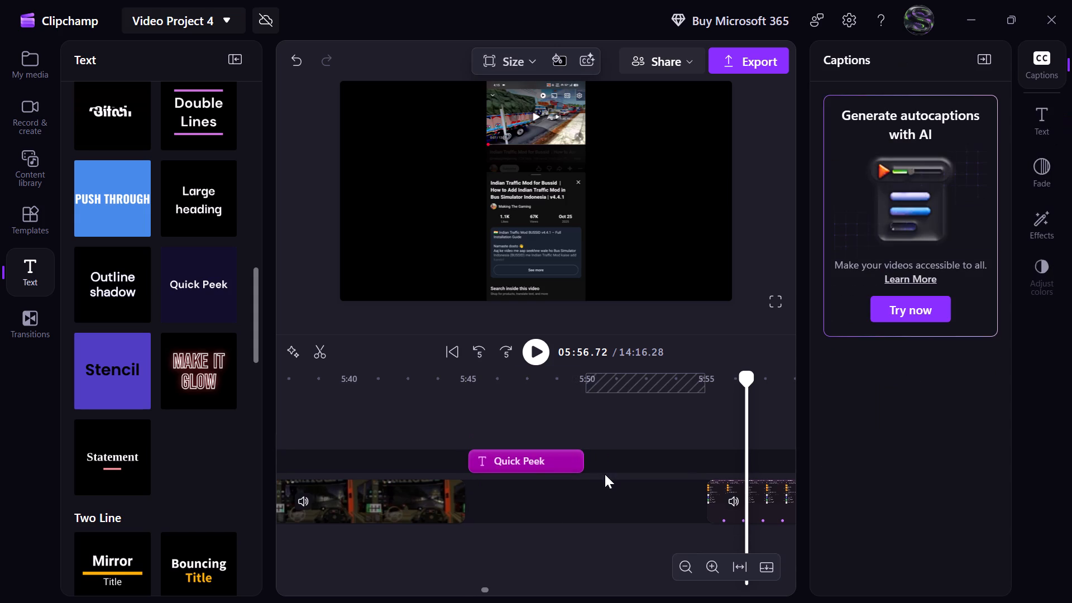
# Duplicate the Quick Peek title so the copy fills the rest of the gap up to 5:55.
pyautogui.click(523, 460)
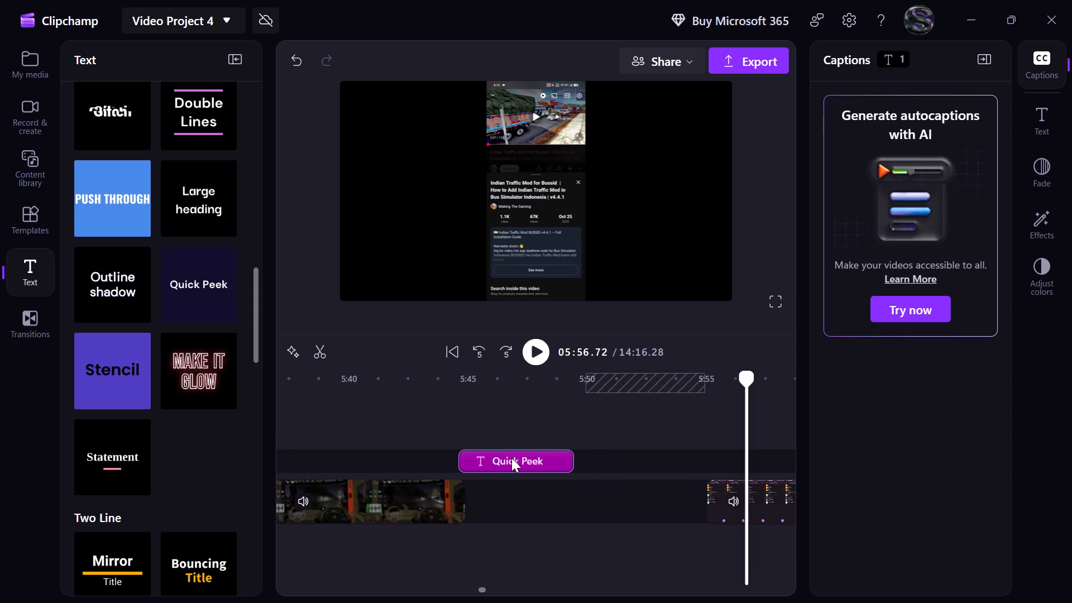
pyautogui.rightClick(520, 456)
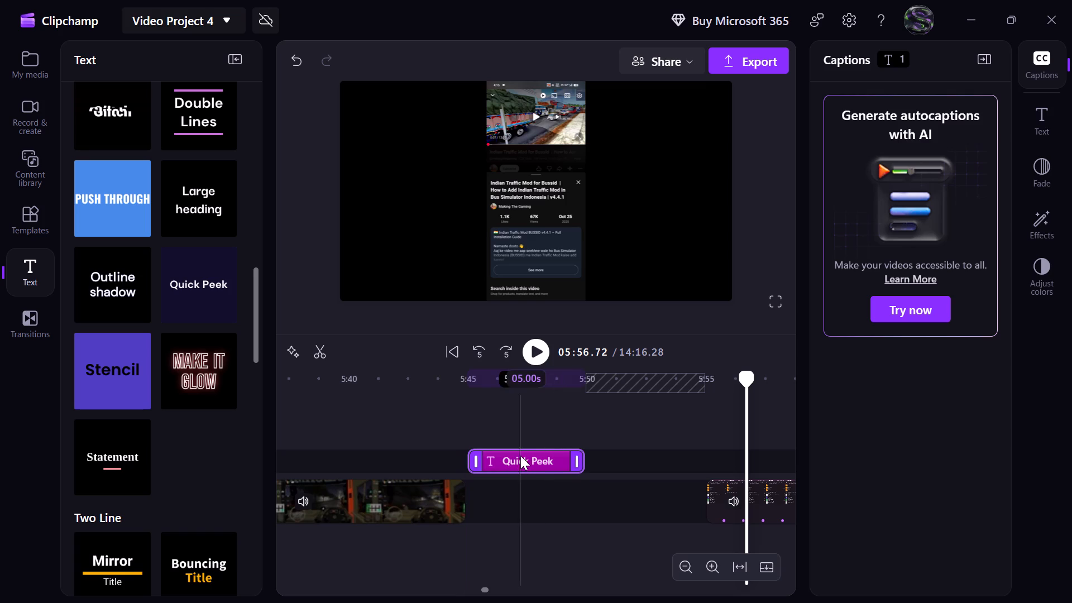
pyautogui.click(572, 253)
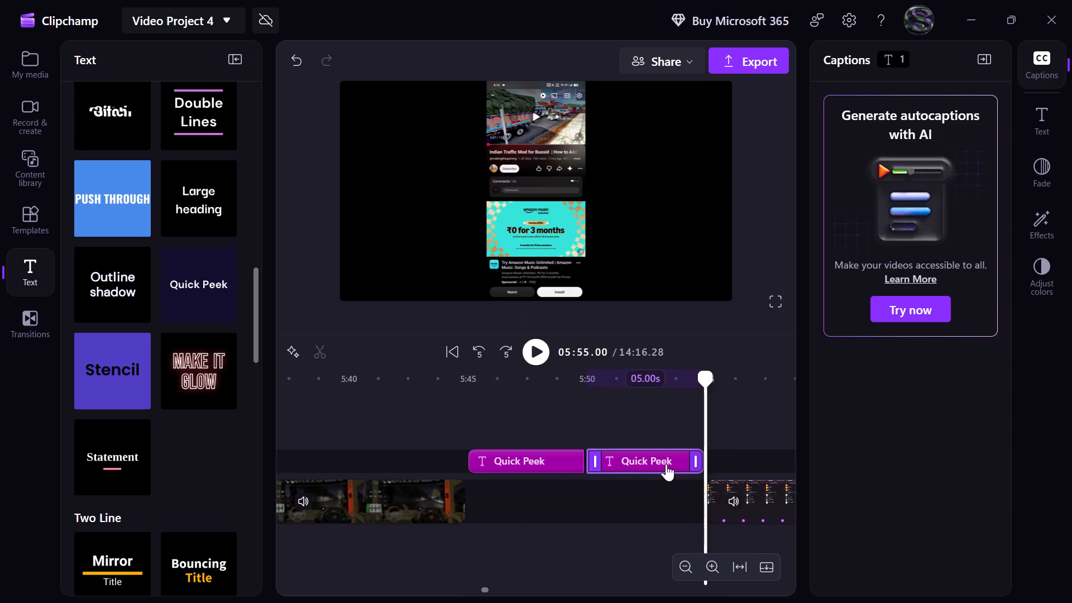
pyautogui.click(663, 462)
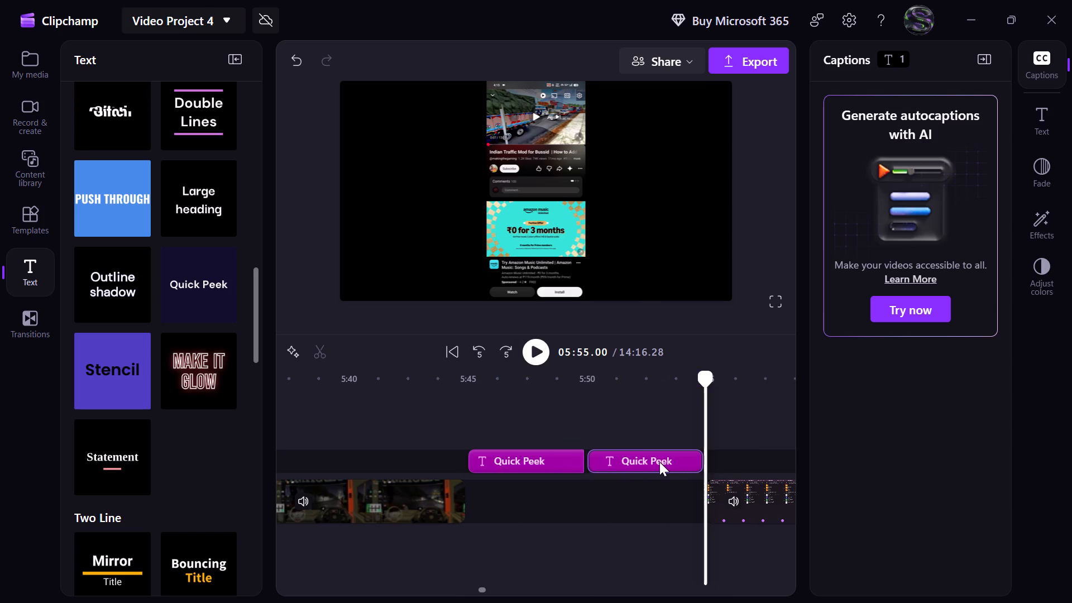
pyautogui.click(619, 489)
pyautogui.click(752, 500)
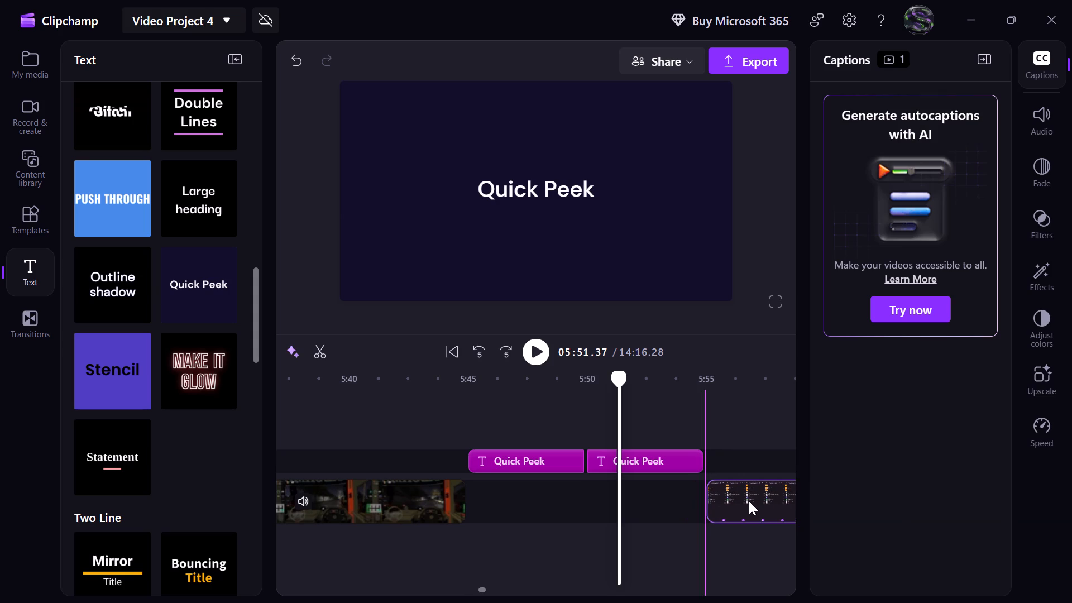
# Try the Oswald font on the first Quick Peek title, and settle on Petit Formal Script.
pyautogui.click(529, 415)
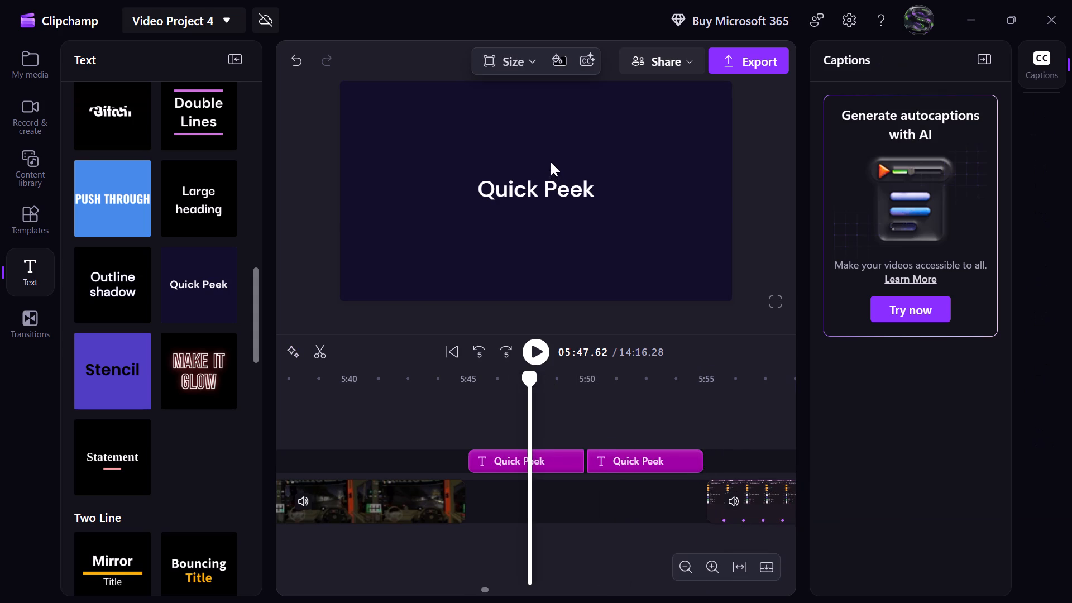
pyautogui.click(572, 205)
pyautogui.click(578, 192)
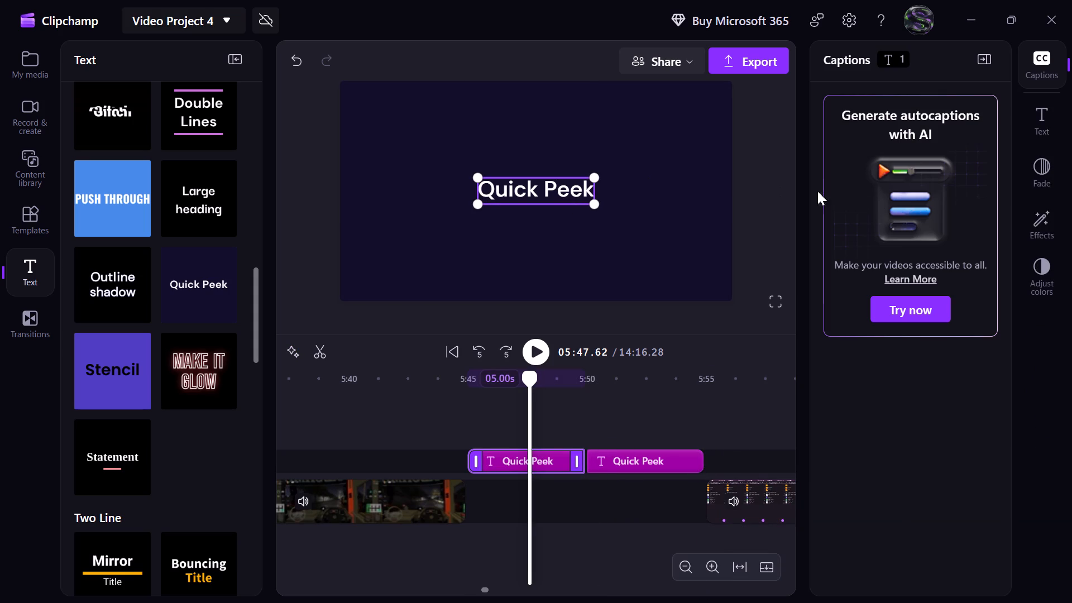
pyautogui.click(1038, 131)
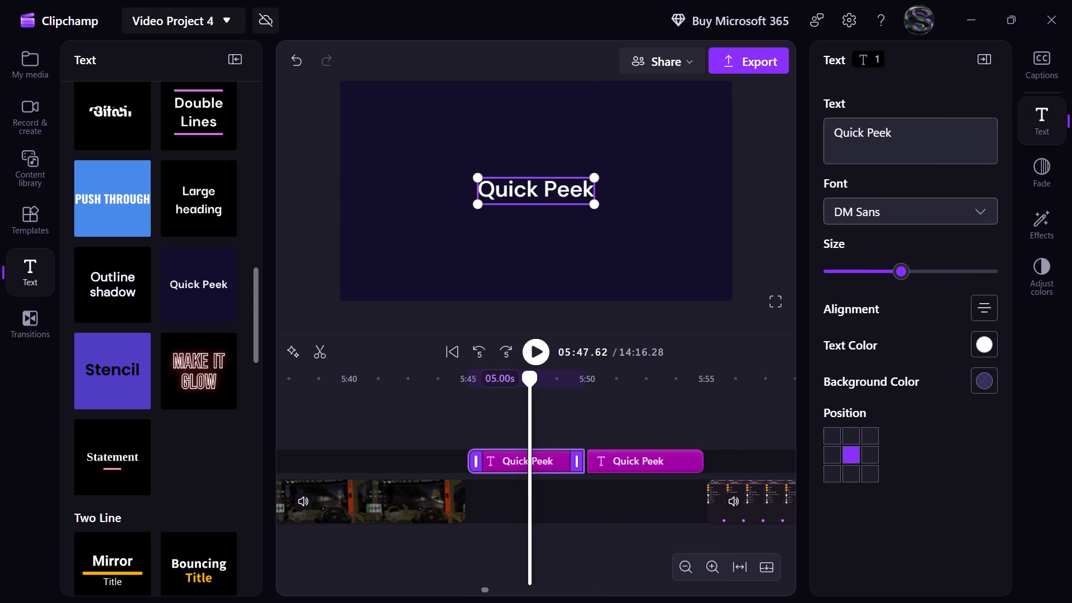
pyautogui.click(927, 213)
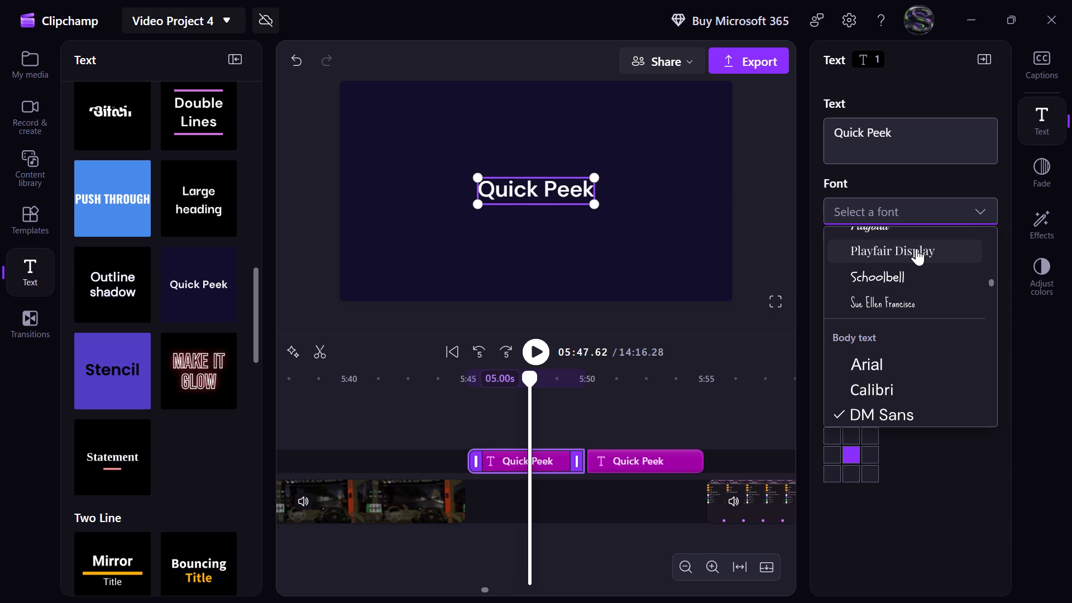
pyautogui.scroll(-8, 916, 248)
pyautogui.scroll(3, 916, 248)
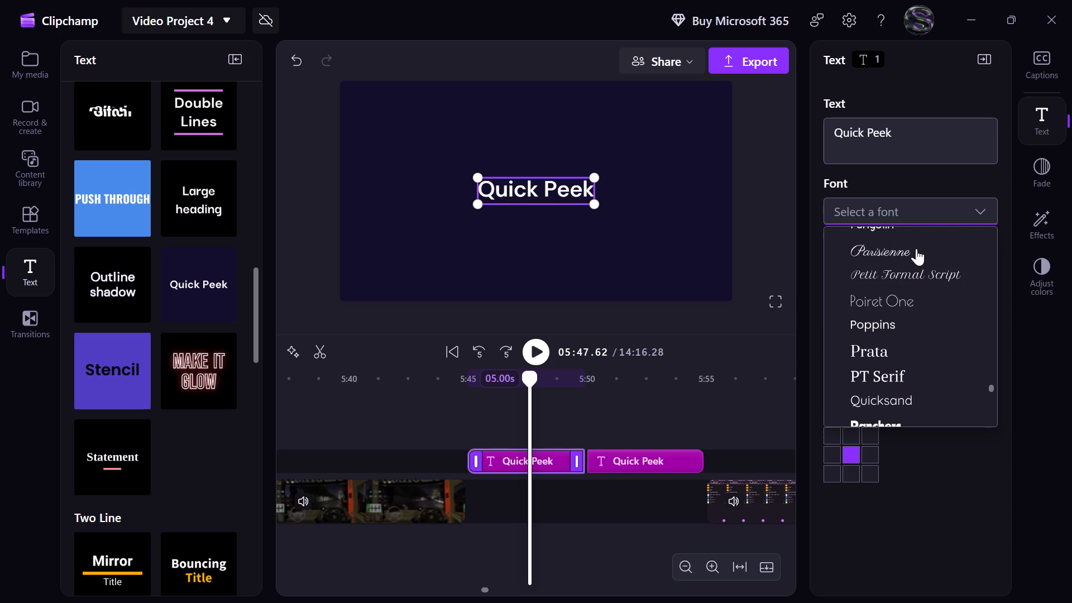
pyautogui.scroll(1, 913, 305)
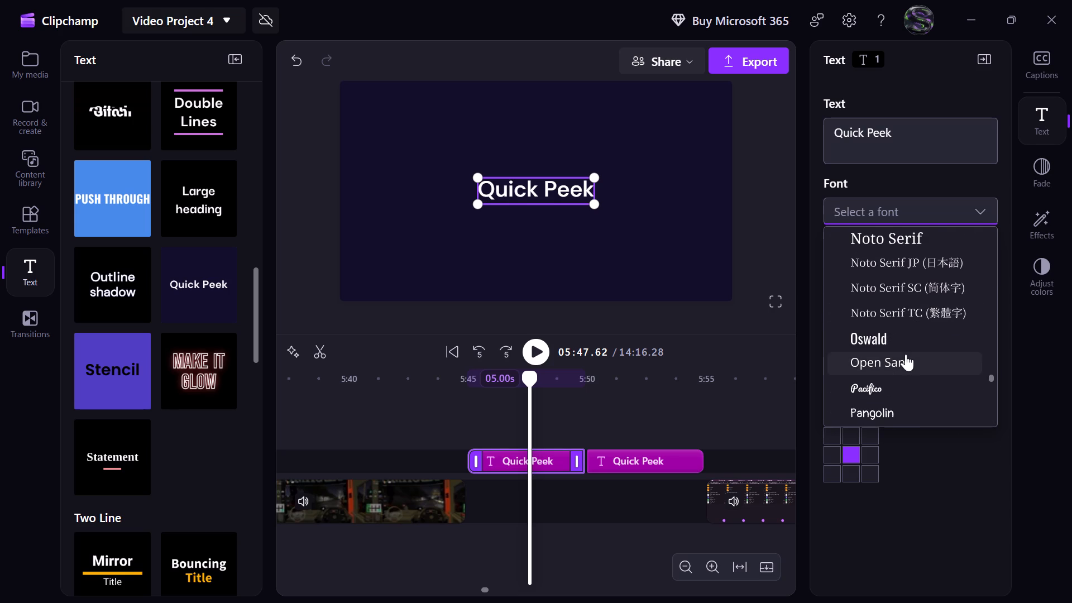
pyautogui.click(912, 337)
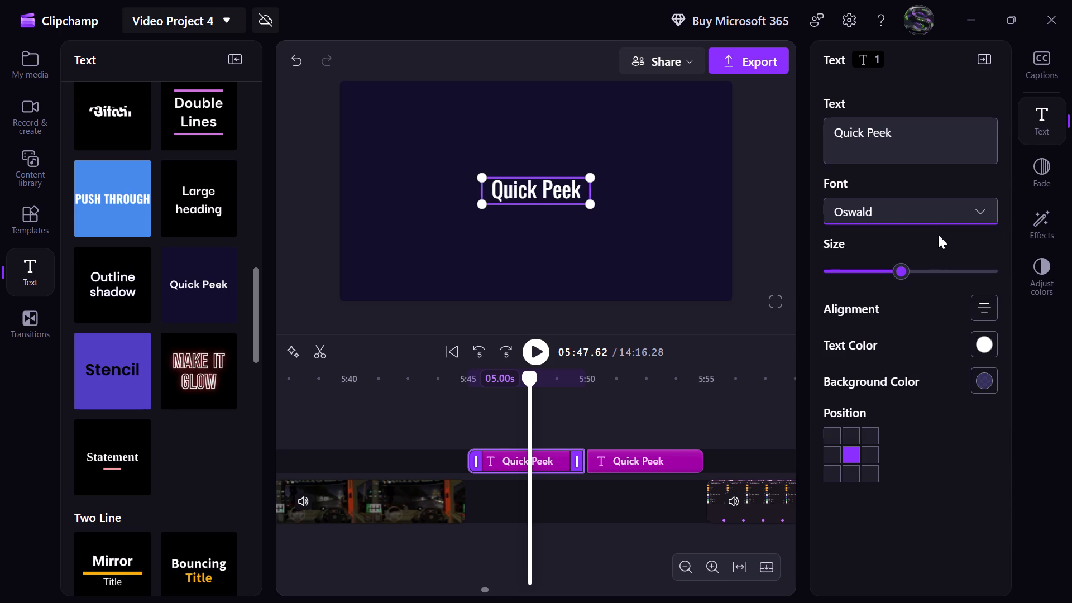
pyautogui.click(946, 209)
pyautogui.scroll(-1, 916, 353)
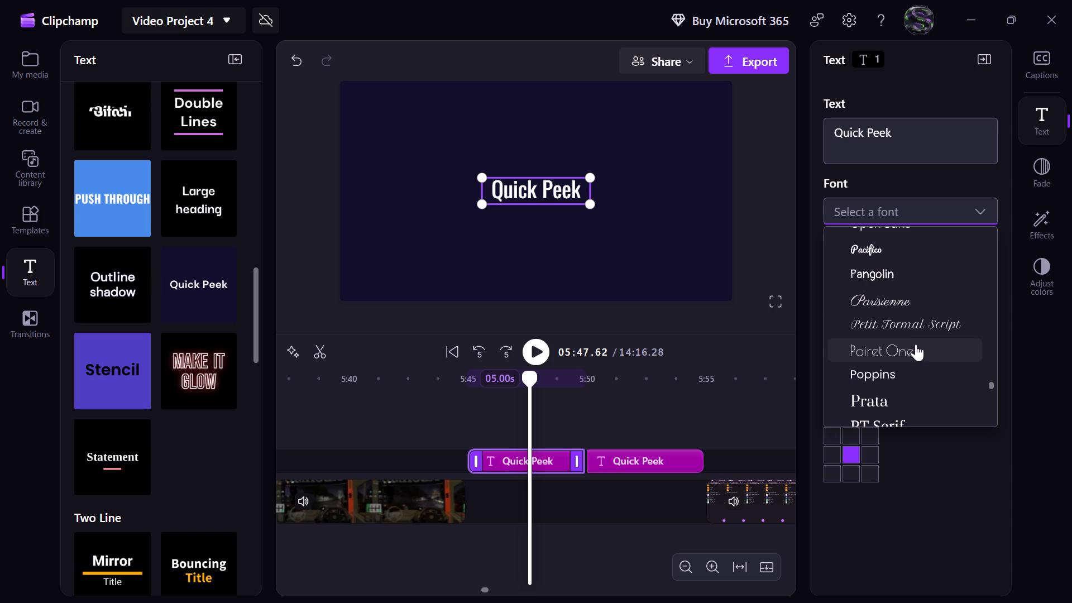
pyautogui.click(933, 319)
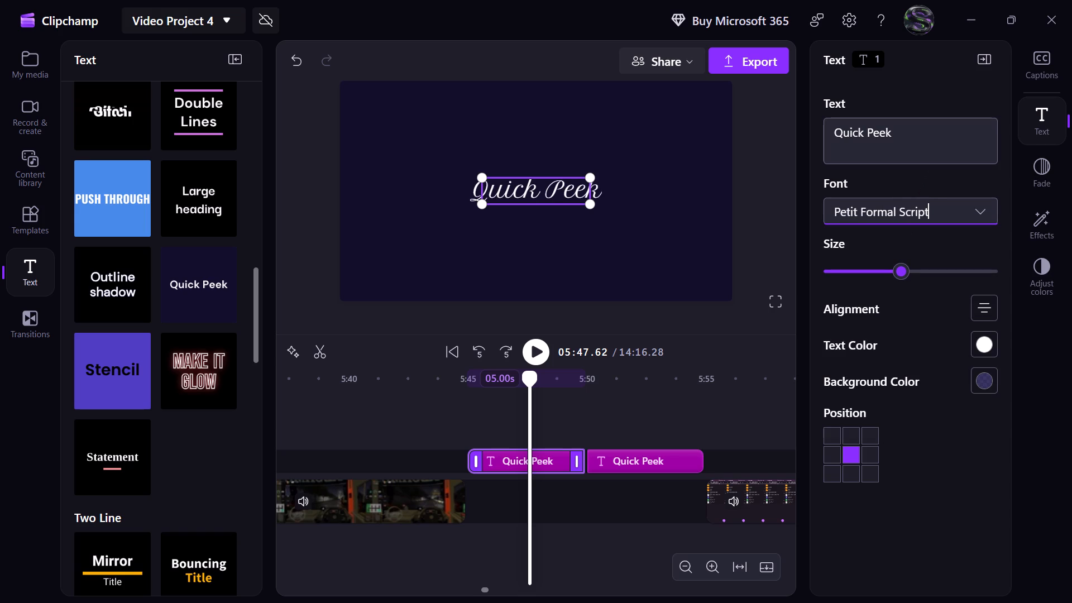
# Replace the first Quick Peek title's text with "Do You Guys want to learn".
pyautogui.click(923, 139)
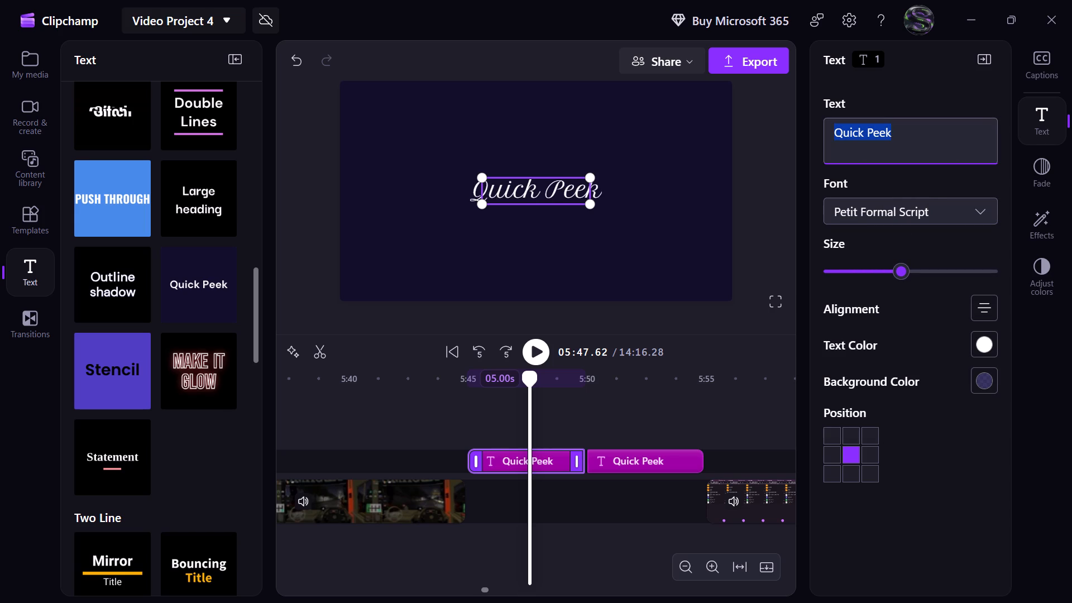
pyautogui.write('Do')
pyautogui.press('space')
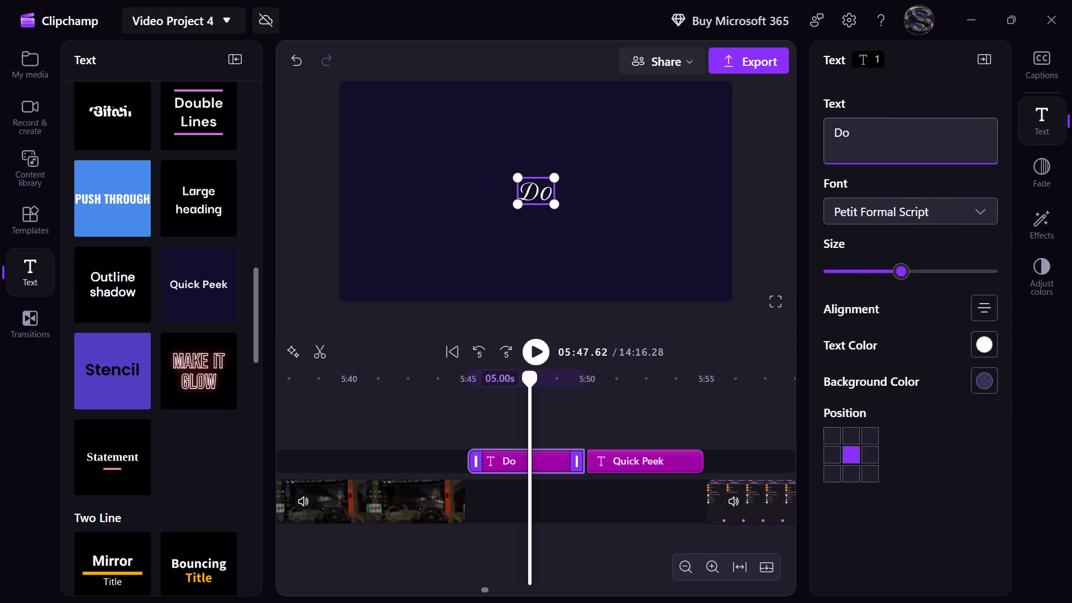
pyautogui.write('You')
pyautogui.press('space')
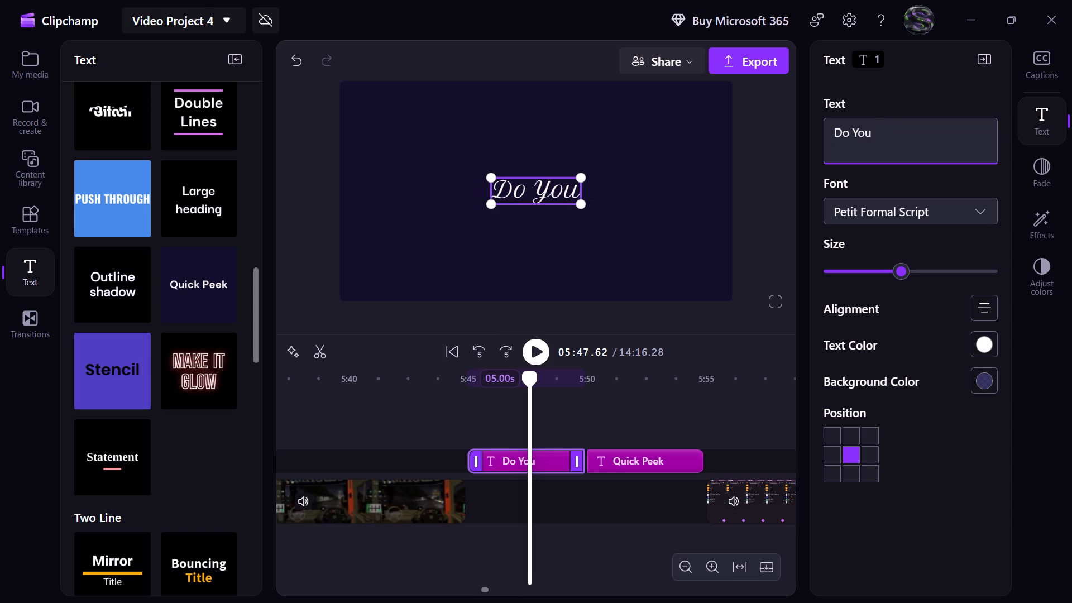
pyautogui.write('Guys')
pyautogui.press('space')
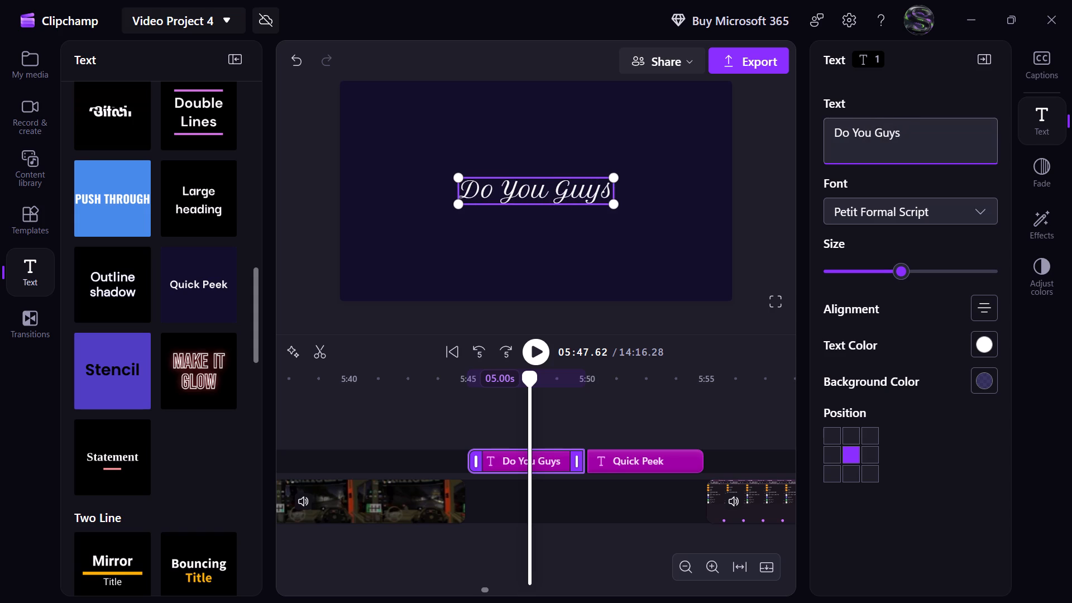
pyautogui.write('wnt')
pyautogui.press('space')
pyautogui.press('BackSpace')
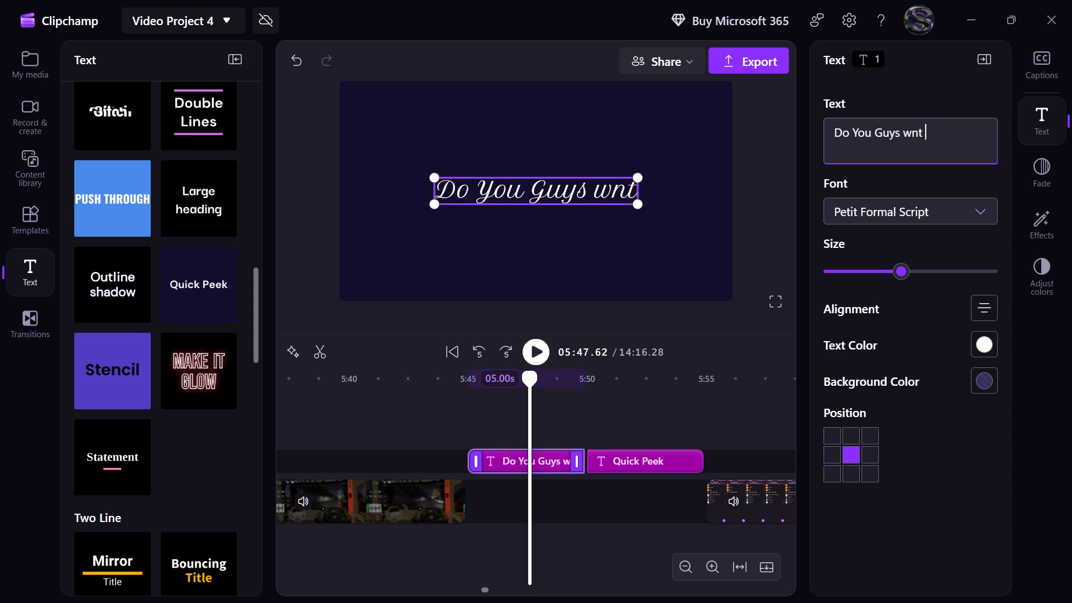
pyautogui.press('BackSpace')
pyautogui.press('BackSpace')
pyautogui.write('ant')
pyautogui.press('space')
pyautogui.write('to l')
pyautogui.write('earn')
pyautogui.press('space')
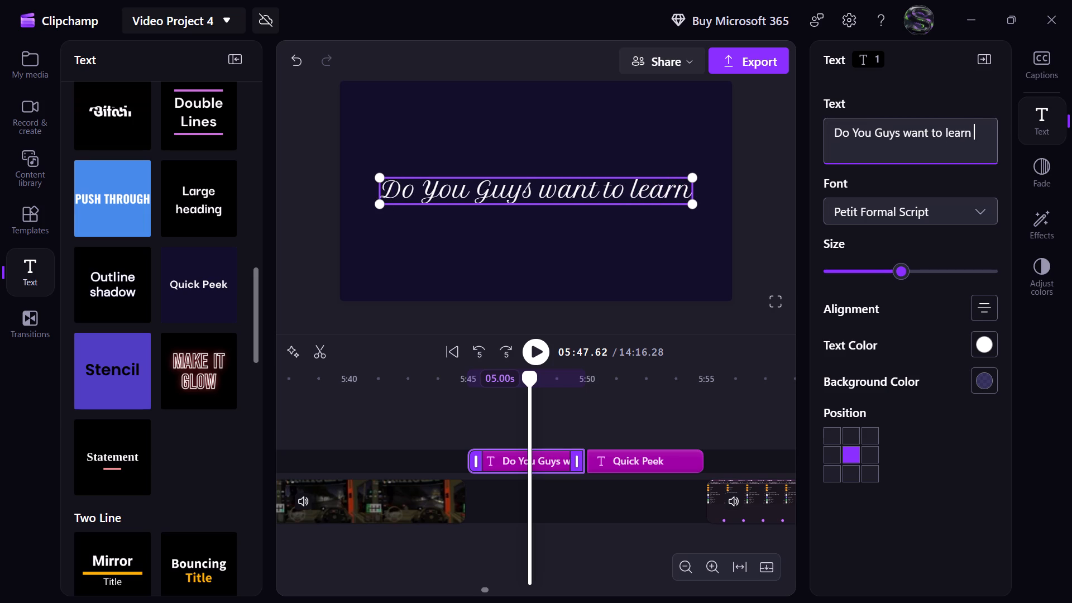
# Add a second line reading "how to add" to the first title's text.
pyautogui.press('BackSpace')
pyautogui.press('Return')
pyautogui.write('how to add')
pyautogui.press('space')
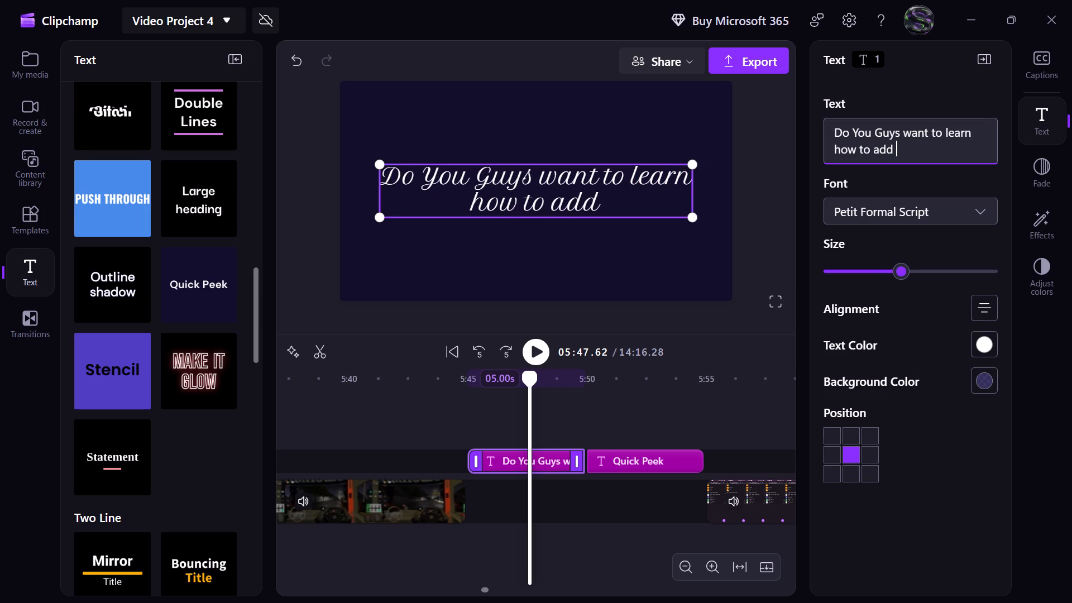
pyautogui.write('in')
pyautogui.press('BackSpace')
pyautogui.press('BackSpace')
pyautogui.press('BackSpace')
# Set the font of the second Quick Peek title to Petit Formal Script.
pyautogui.click(642, 413)
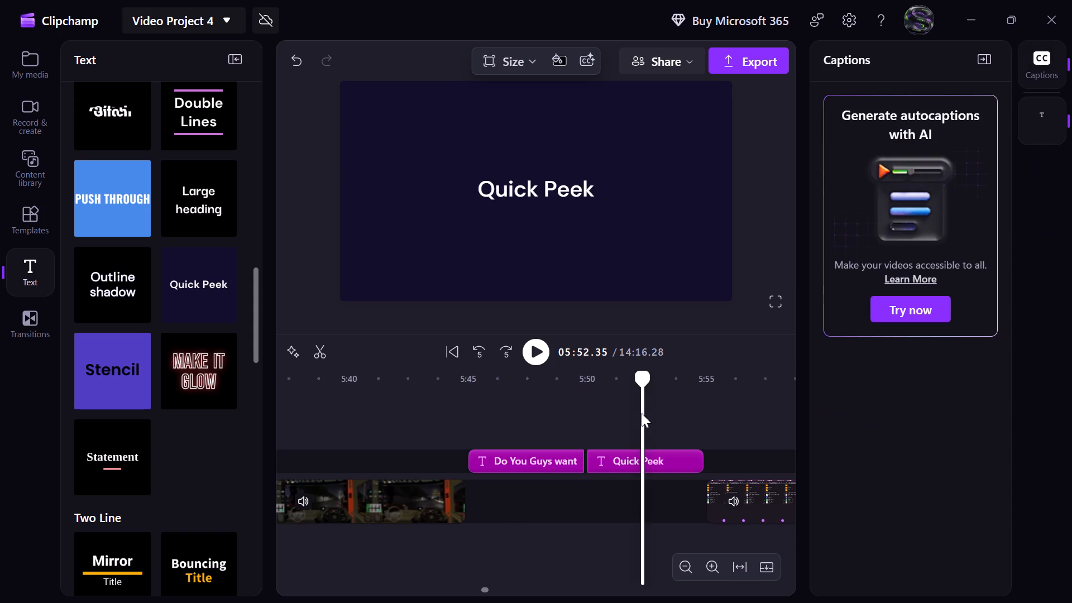
pyautogui.click(683, 458)
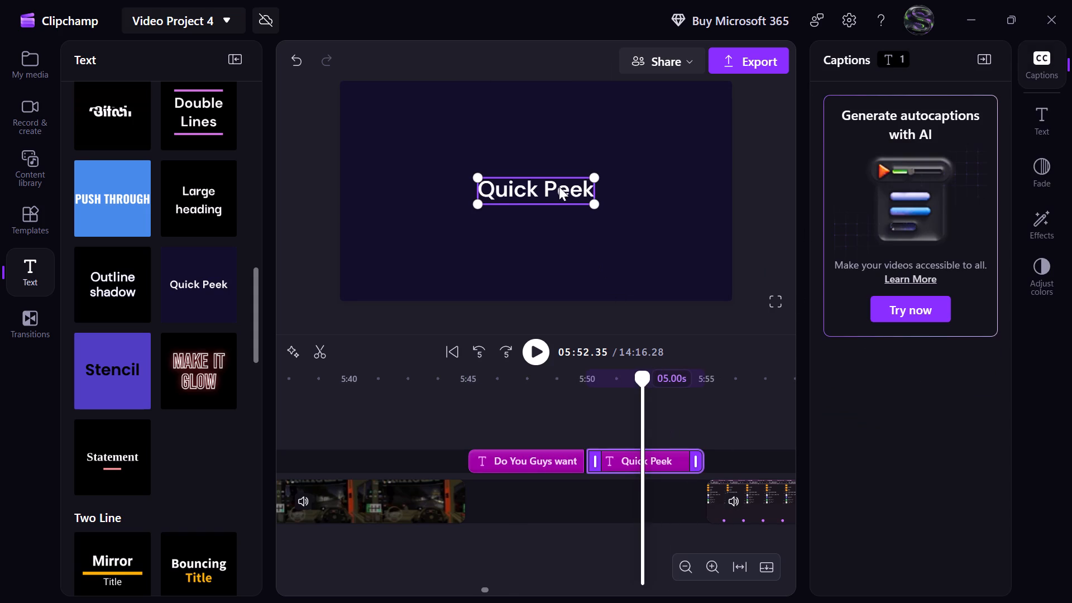
pyautogui.click(1044, 119)
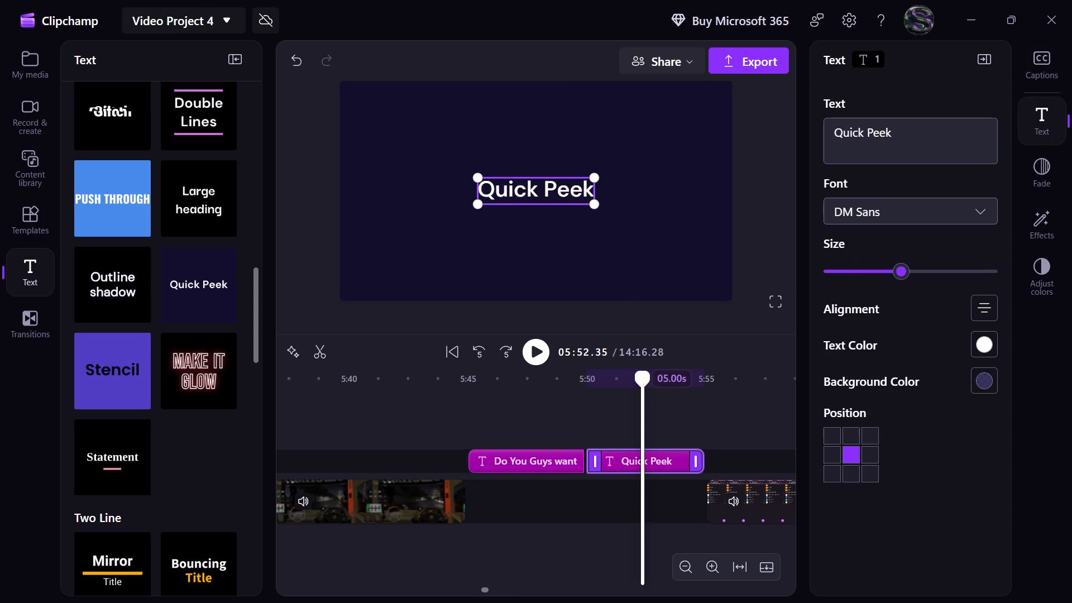
pyautogui.click(930, 211)
pyautogui.scroll(-3, 921, 304)
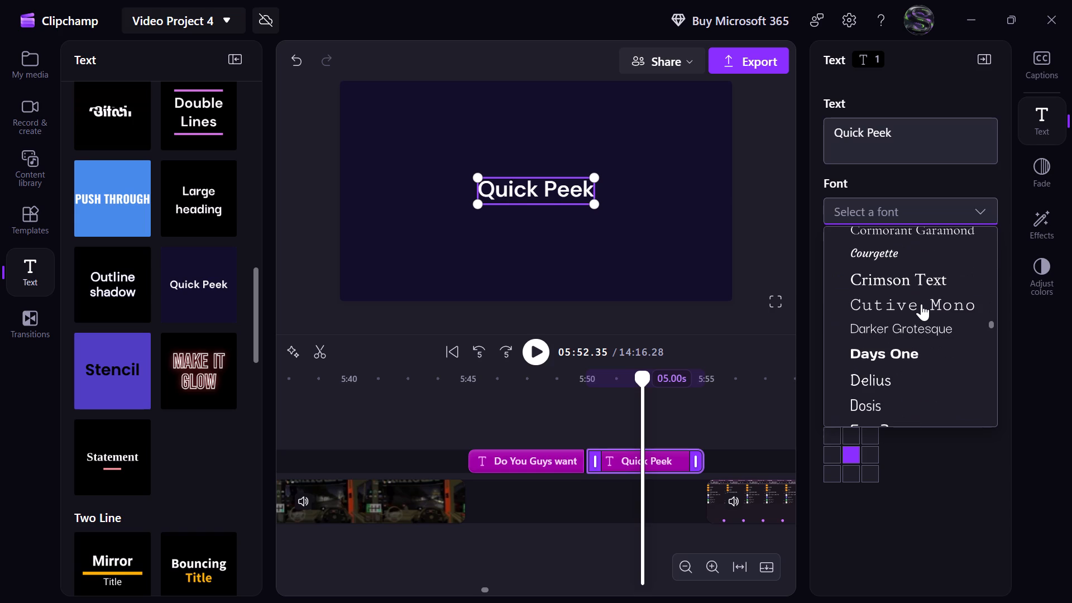
pyautogui.scroll(-3, 921, 304)
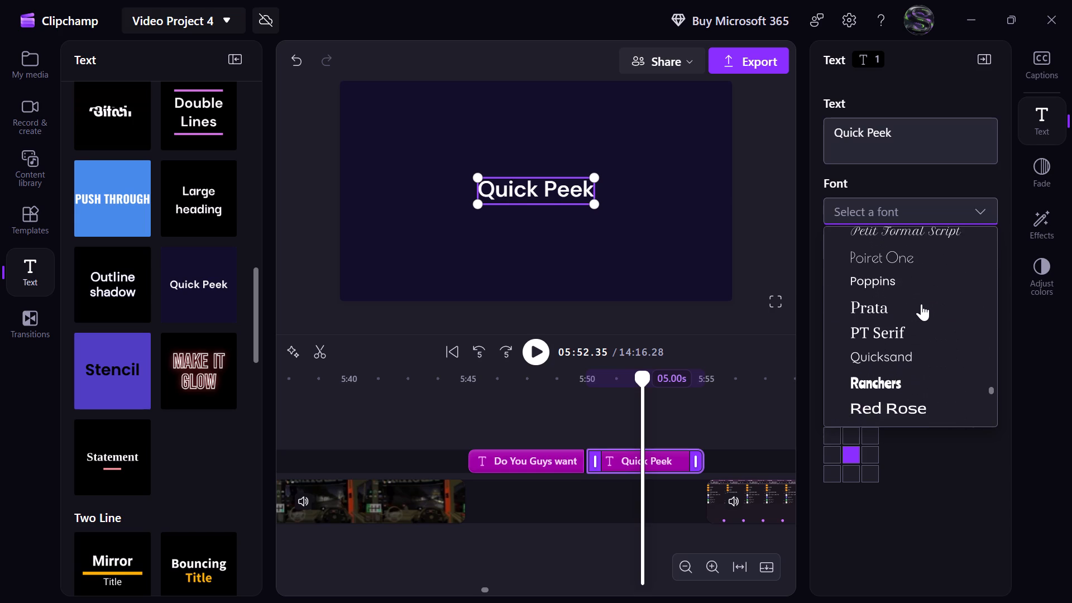
pyautogui.scroll(-1, 921, 304)
pyautogui.click(924, 281)
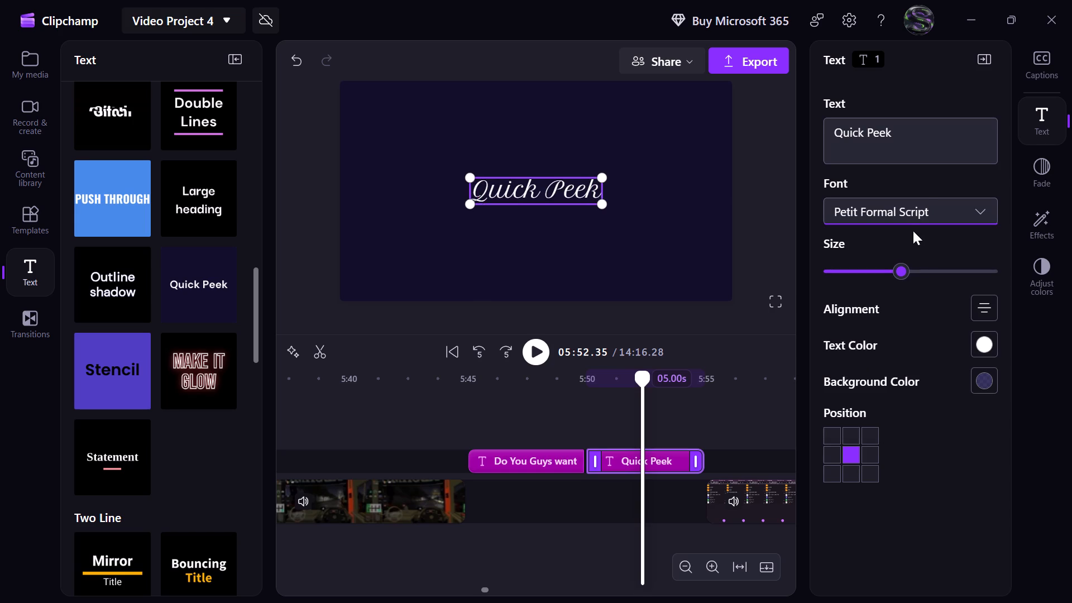
# Replace the second Quick Peek title's text with "Indian Traffic mod &".
pyautogui.click(918, 132)
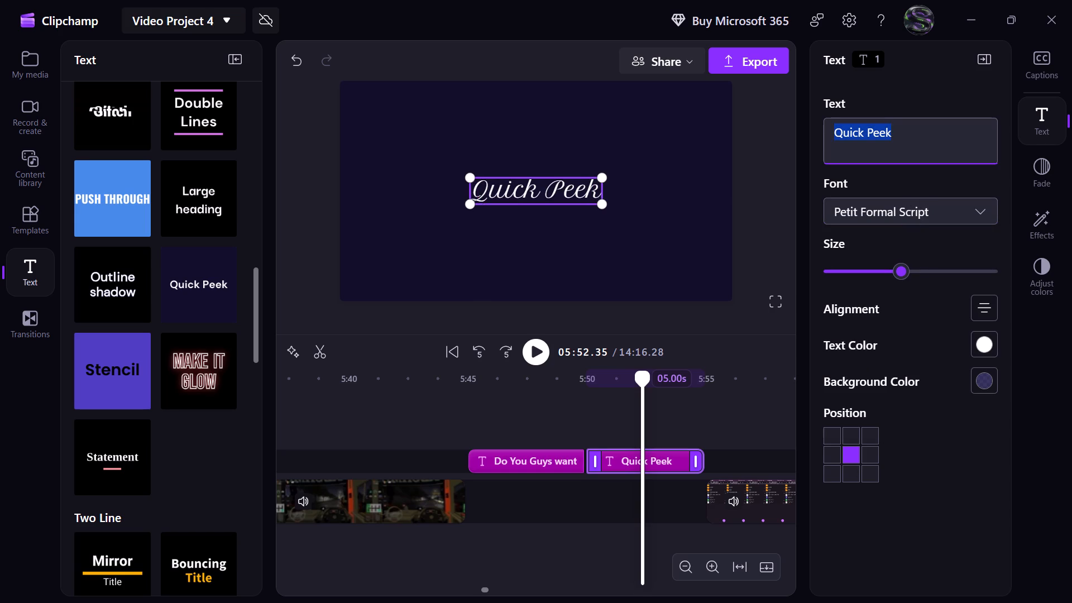
pyautogui.write('Ind')
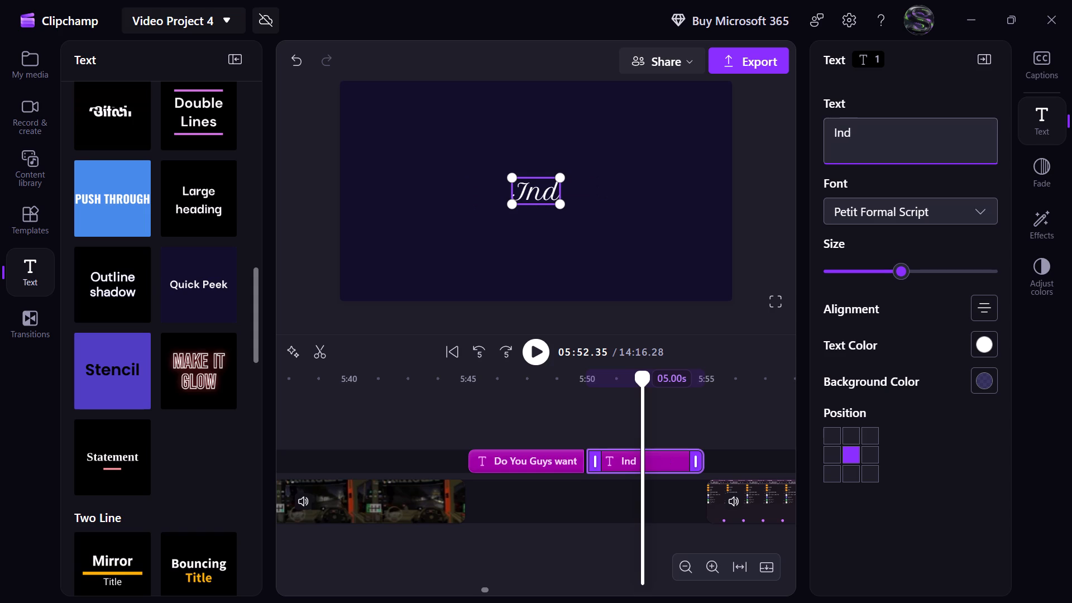
pyautogui.write('ian')
pyautogui.press('space')
pyautogui.write('tr')
pyautogui.press('BackSpace')
pyautogui.press('BackSpace')
pyautogui.write('Traffic')
pyautogui.press('space')
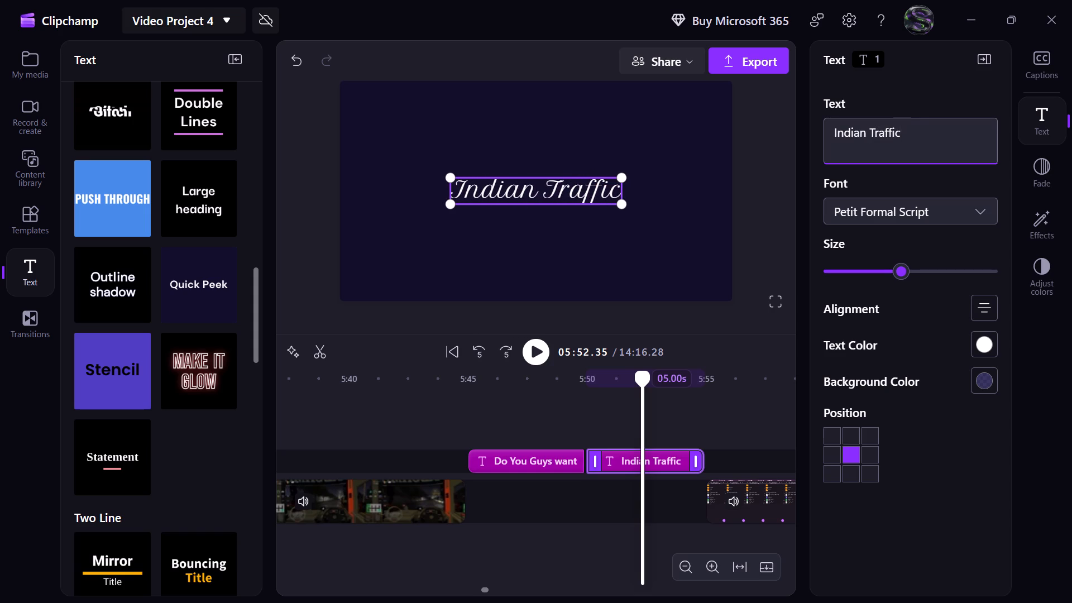
pyautogui.write('mod a')
pyautogui.press('BackSpace')
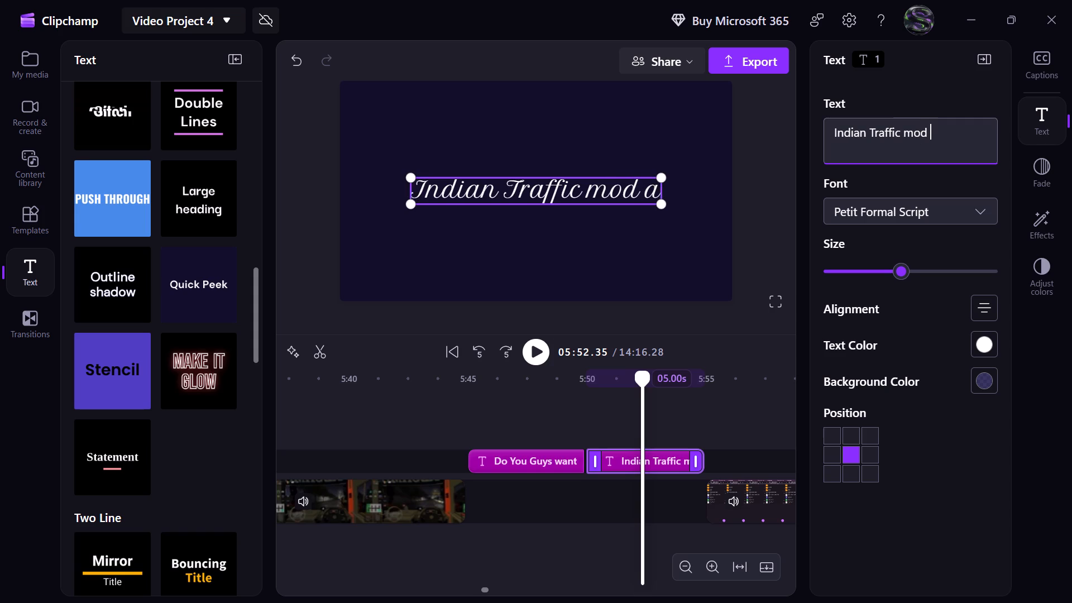
pyautogui.hotkey('shift', '&')
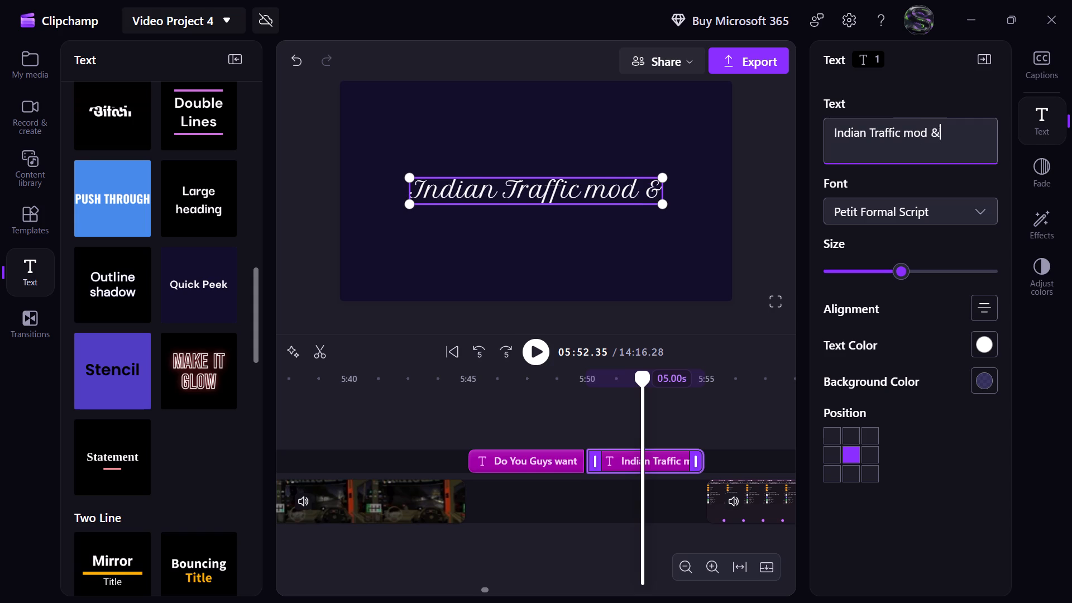
# Start a second line in the "Indian Traffic mod &" title with "En".
pyautogui.press('Return')
pyautogui.write('En')
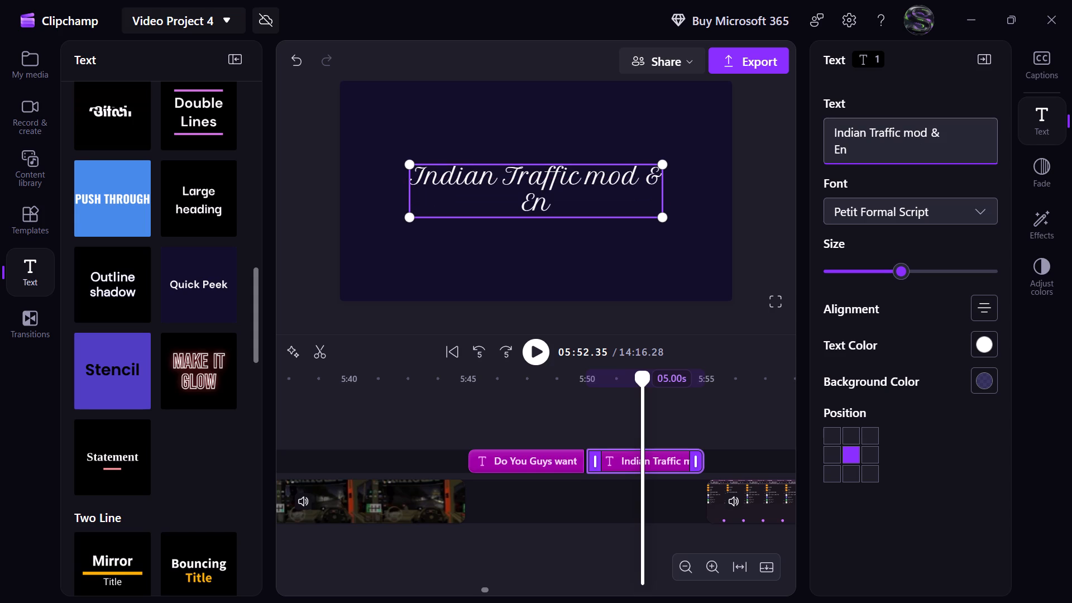
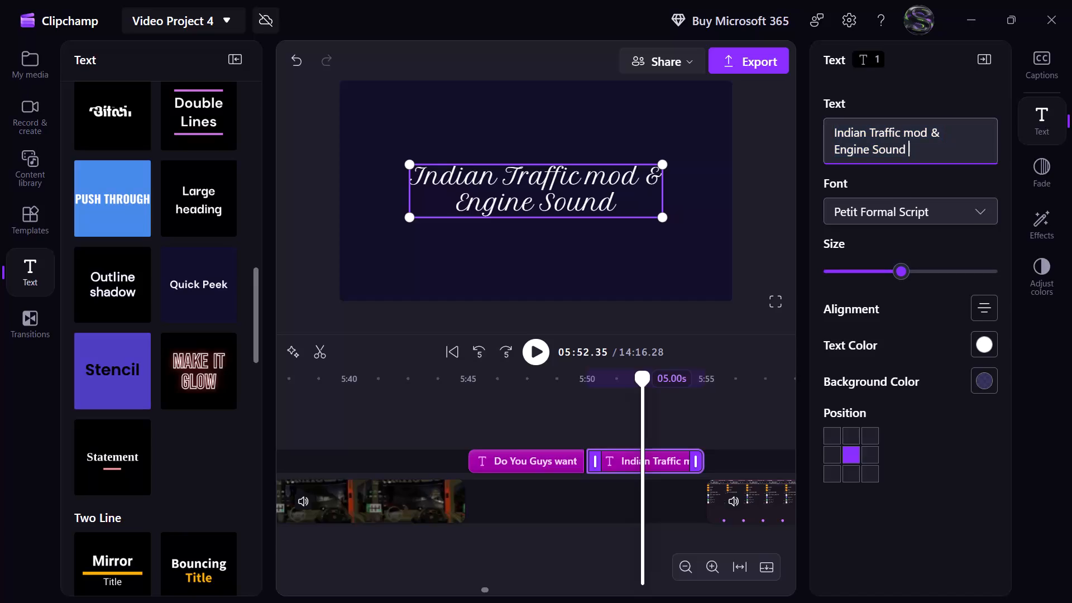
# Append a pointing-hand emoji after "Engine Sound" in the second title and play it back.
pyautogui.hotkey('ctrl', 'v')
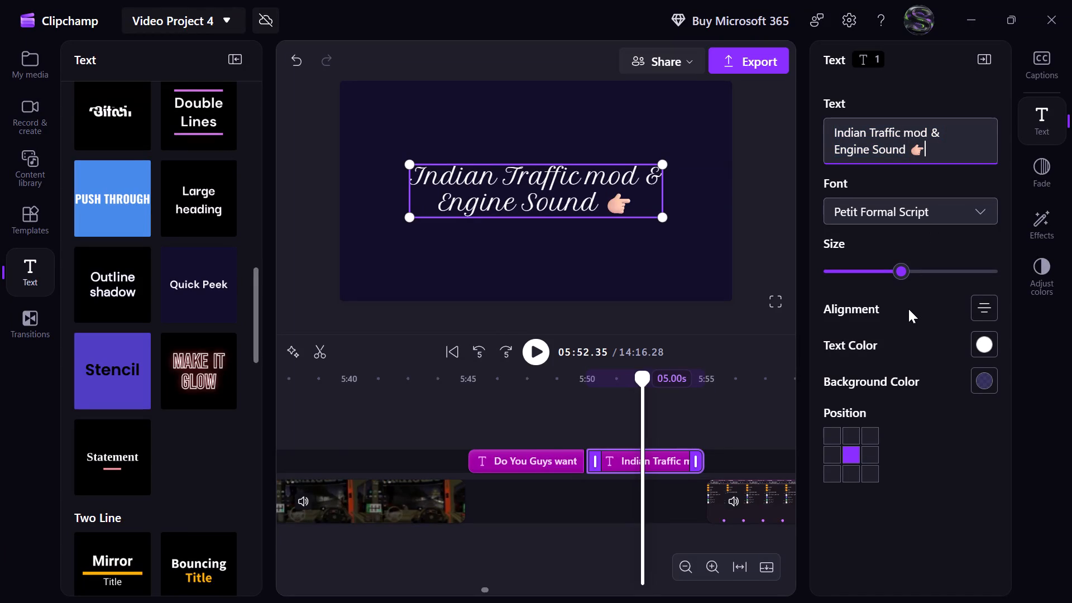
pyautogui.click(470, 419)
pyautogui.click(530, 357)
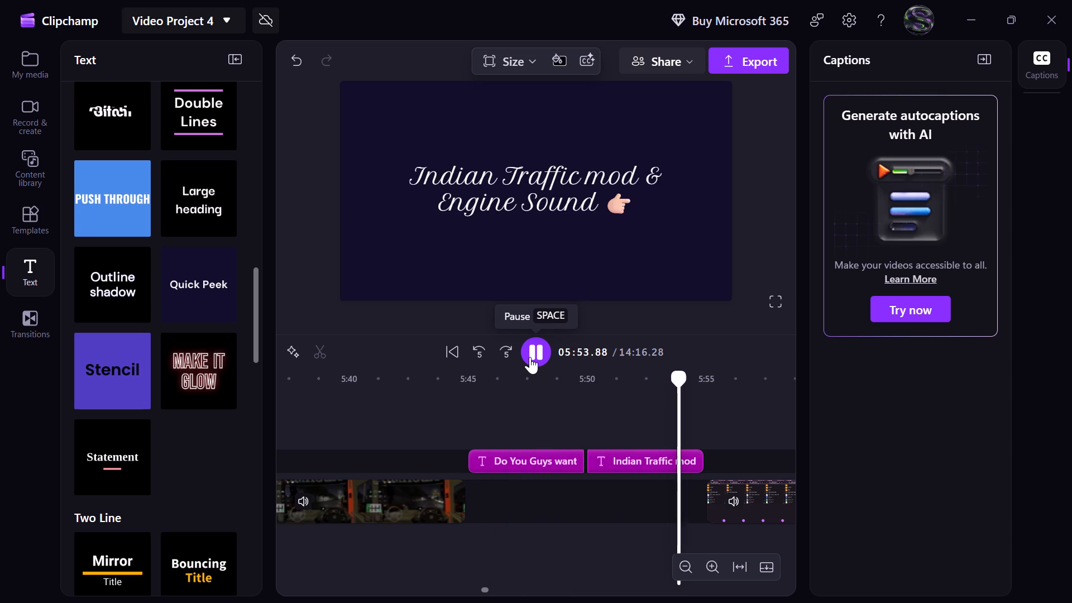
pyautogui.click(530, 357)
# Reword the second title to "Indian Traffic mod," on the first line and "Engine & Horn Sound" before the emoji on the second.
pyautogui.click(627, 393)
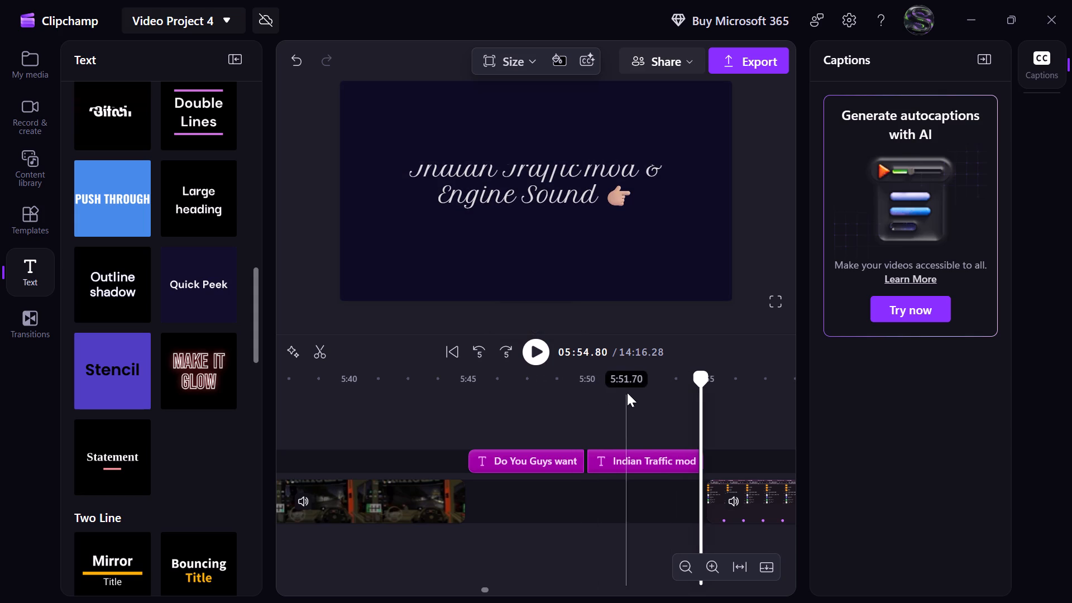
pyautogui.click(656, 467)
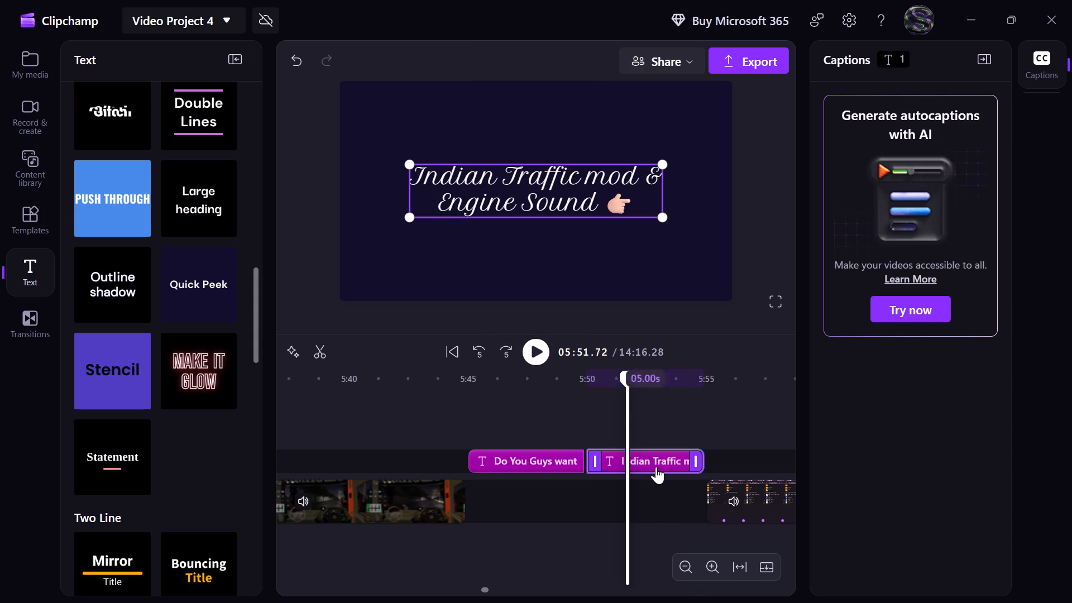
pyautogui.click(1043, 115)
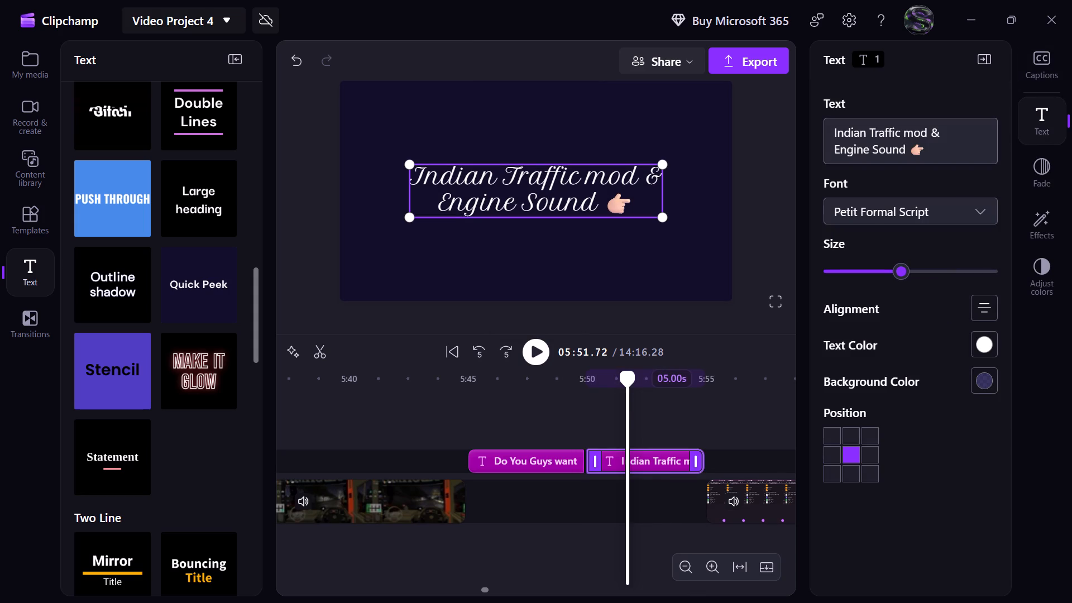
pyautogui.click(872, 150)
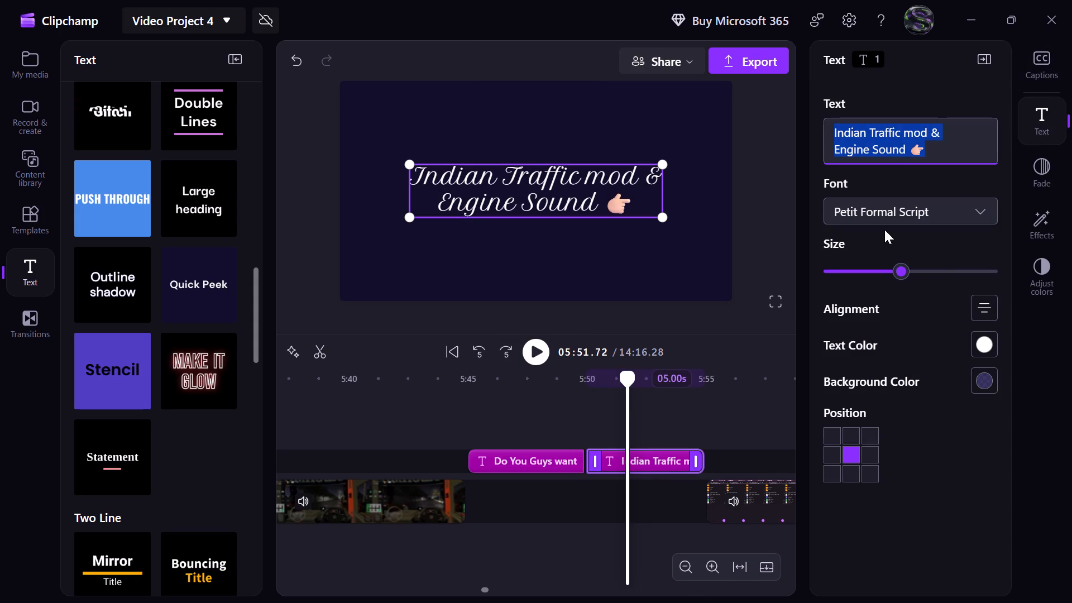
pyautogui.click(872, 147)
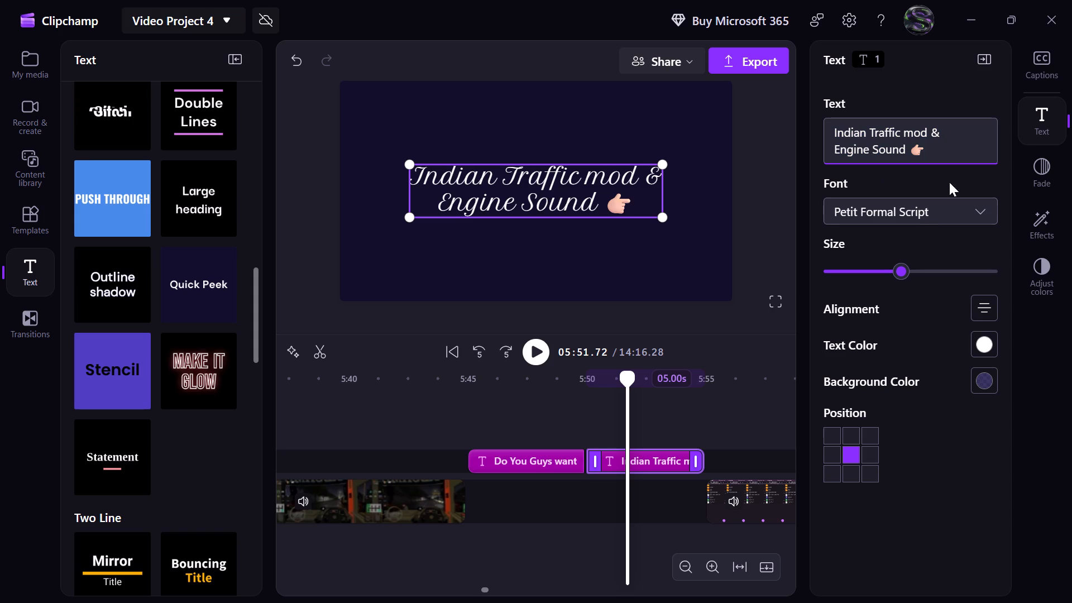
pyautogui.click(938, 136)
pyautogui.press('BackSpace')
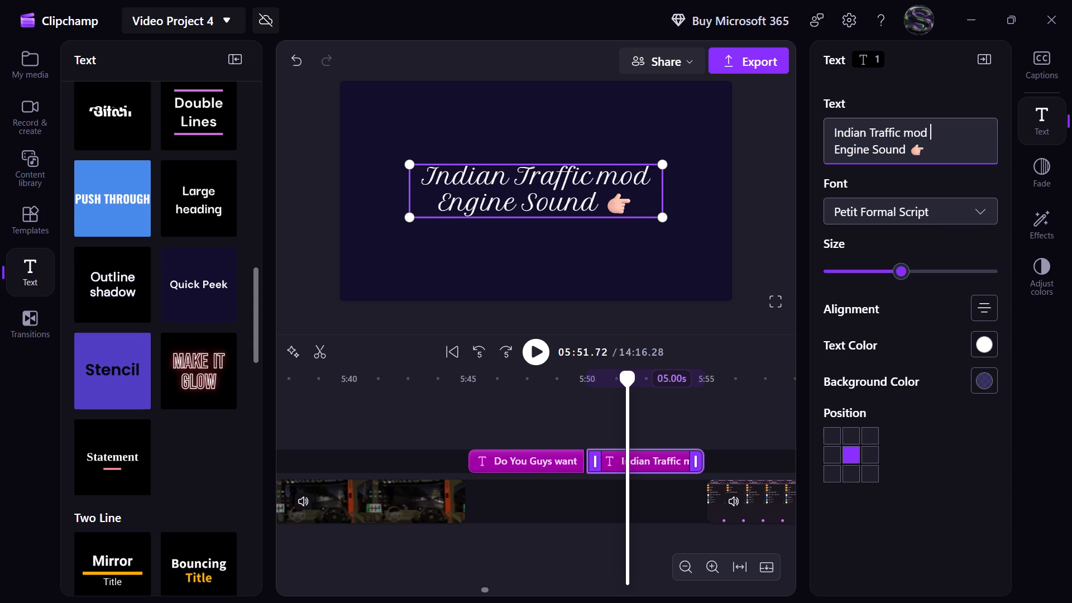
pyautogui.press('BackSpace')
pyautogui.press(',')
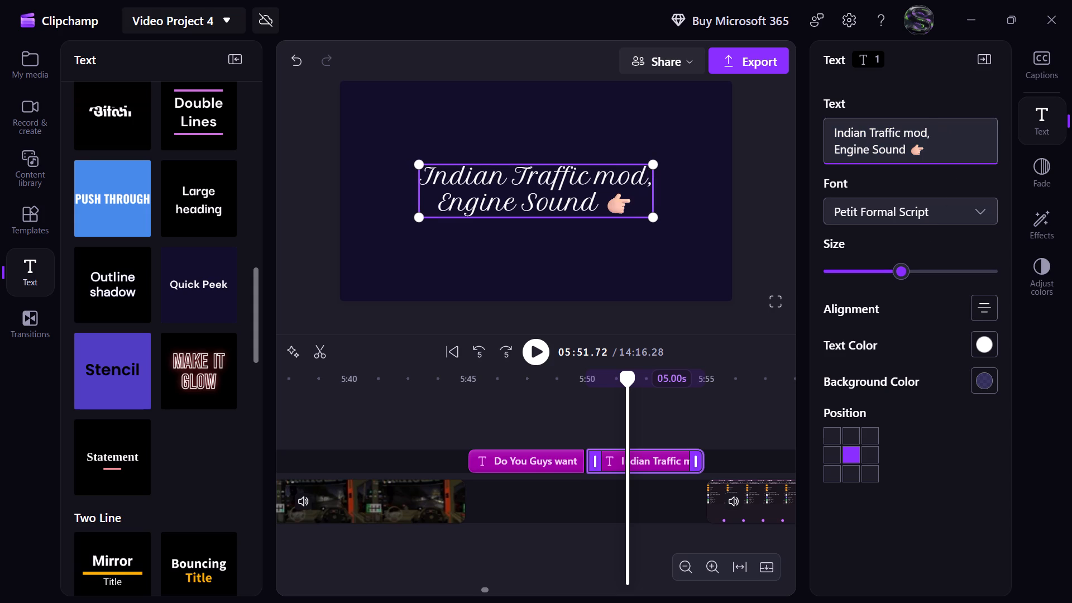
pyautogui.click(874, 150)
pyautogui.write('& Horn')
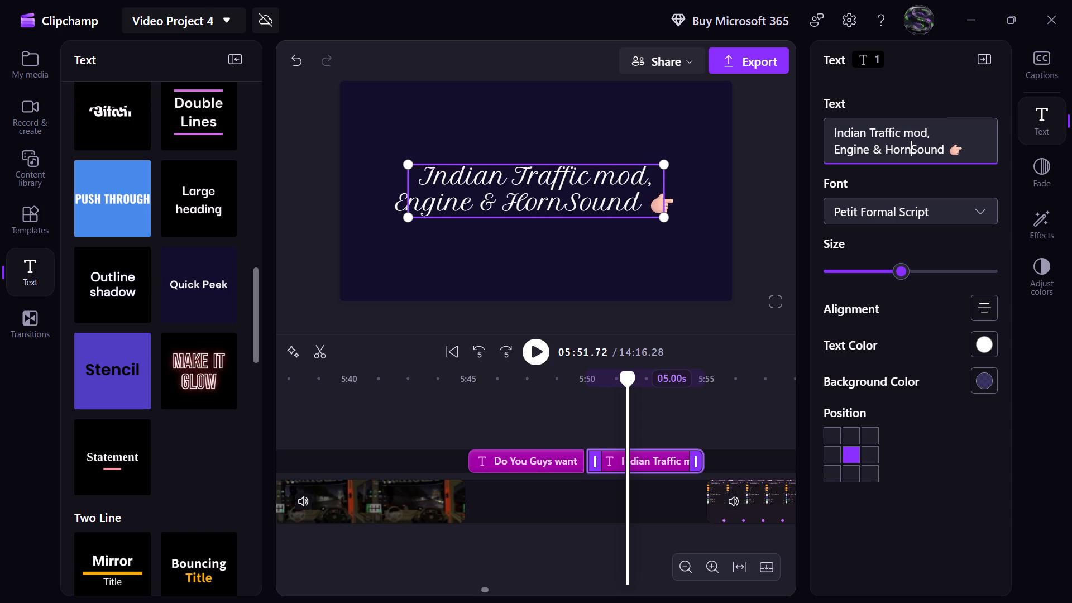
pyautogui.press('space')
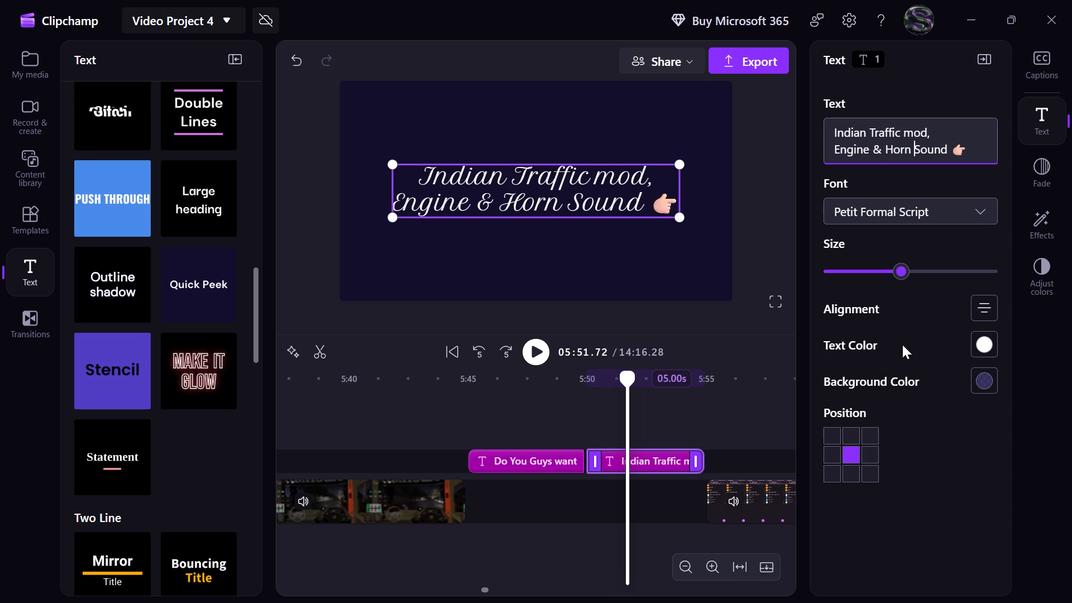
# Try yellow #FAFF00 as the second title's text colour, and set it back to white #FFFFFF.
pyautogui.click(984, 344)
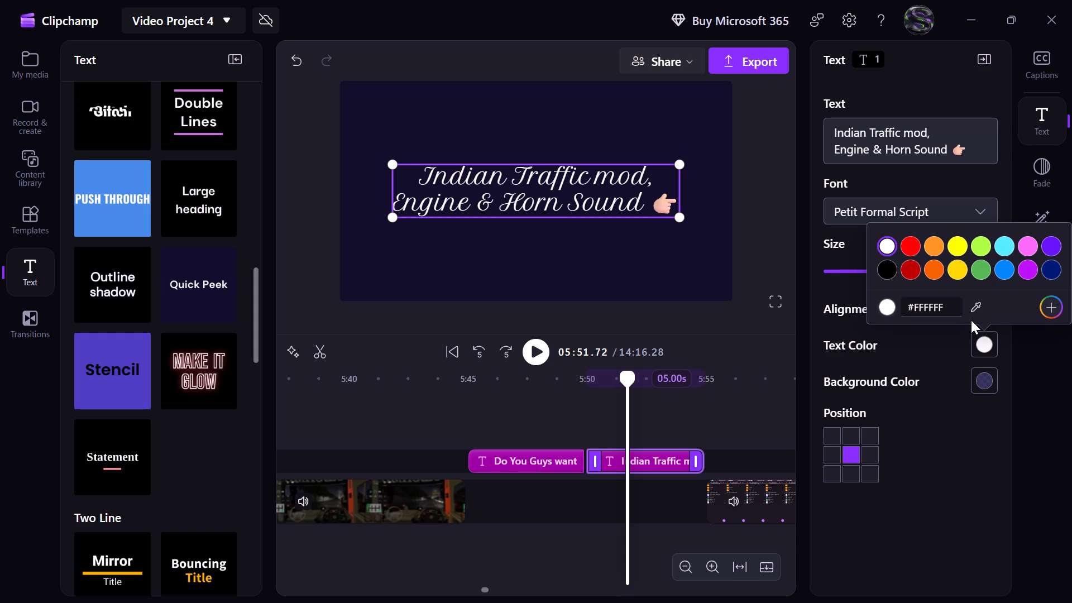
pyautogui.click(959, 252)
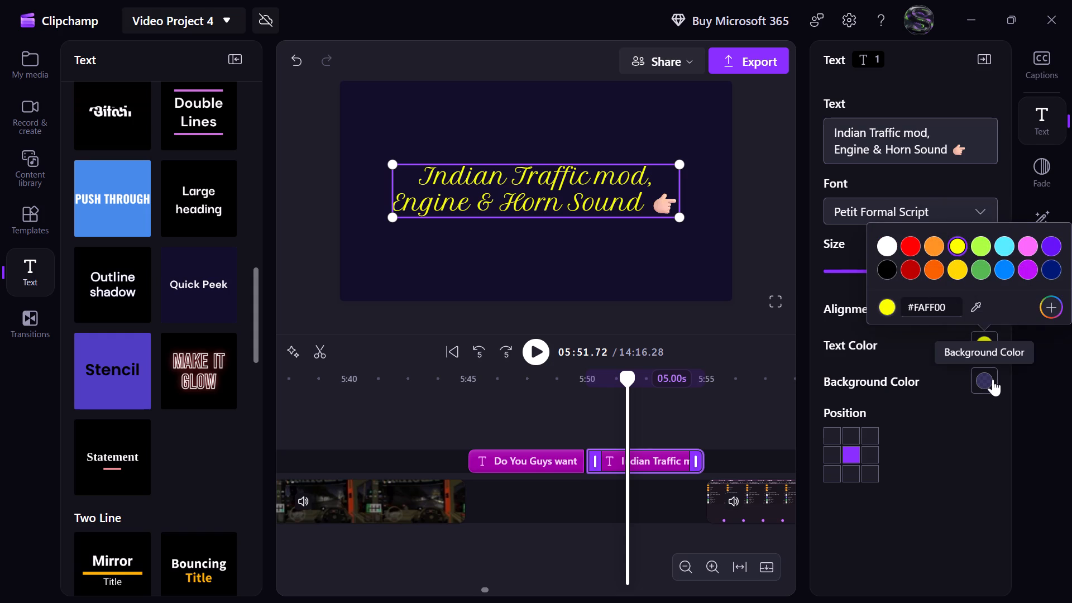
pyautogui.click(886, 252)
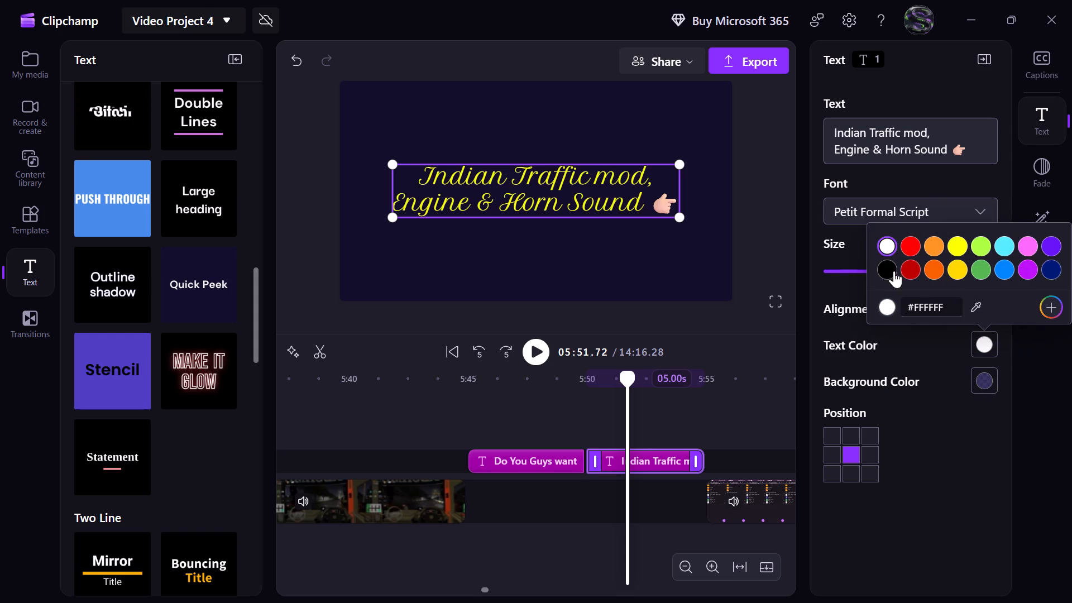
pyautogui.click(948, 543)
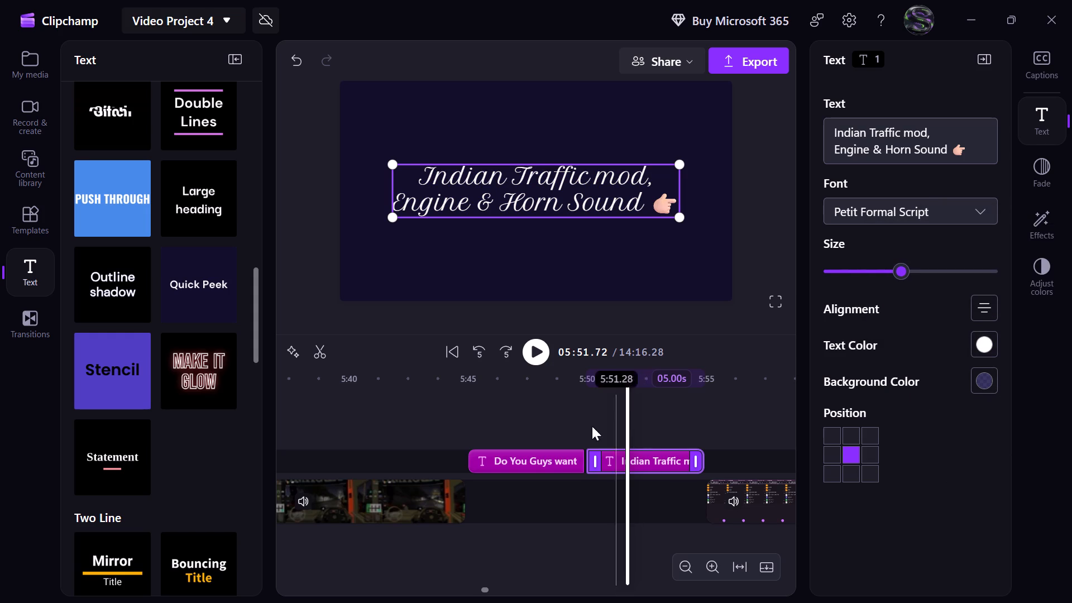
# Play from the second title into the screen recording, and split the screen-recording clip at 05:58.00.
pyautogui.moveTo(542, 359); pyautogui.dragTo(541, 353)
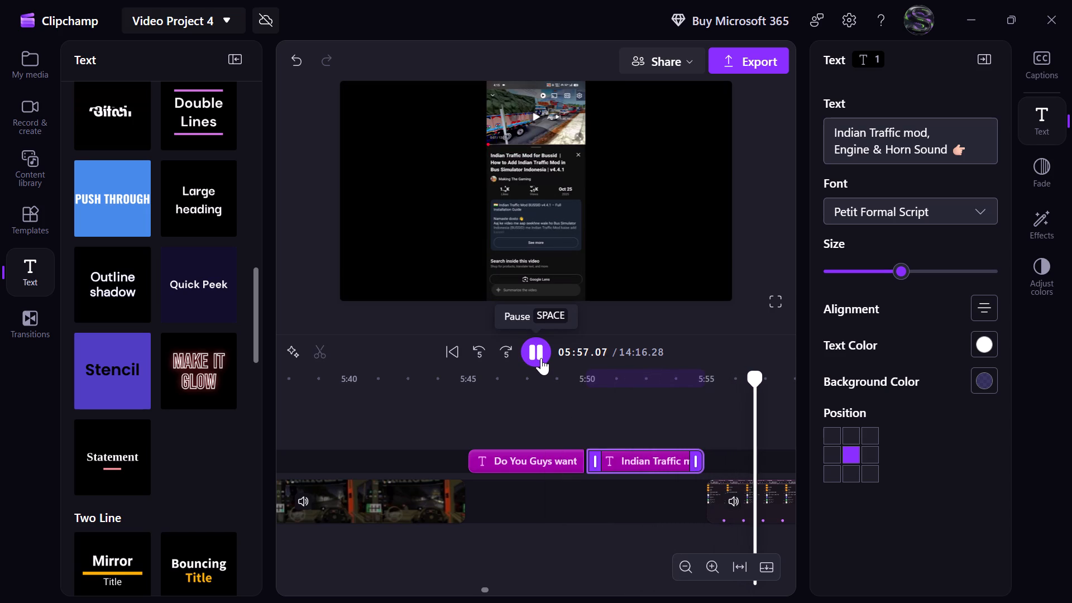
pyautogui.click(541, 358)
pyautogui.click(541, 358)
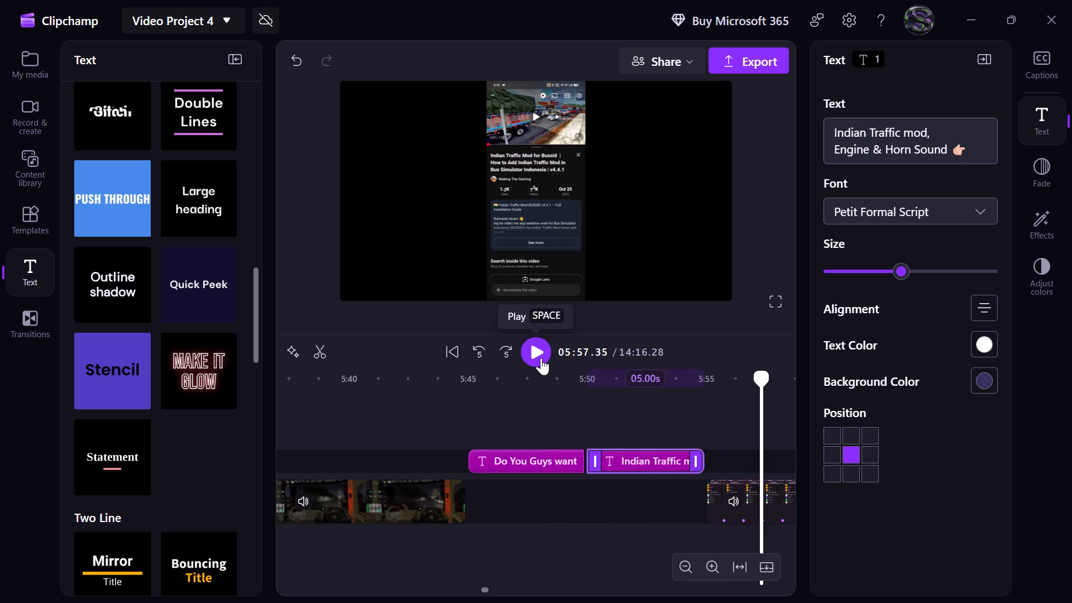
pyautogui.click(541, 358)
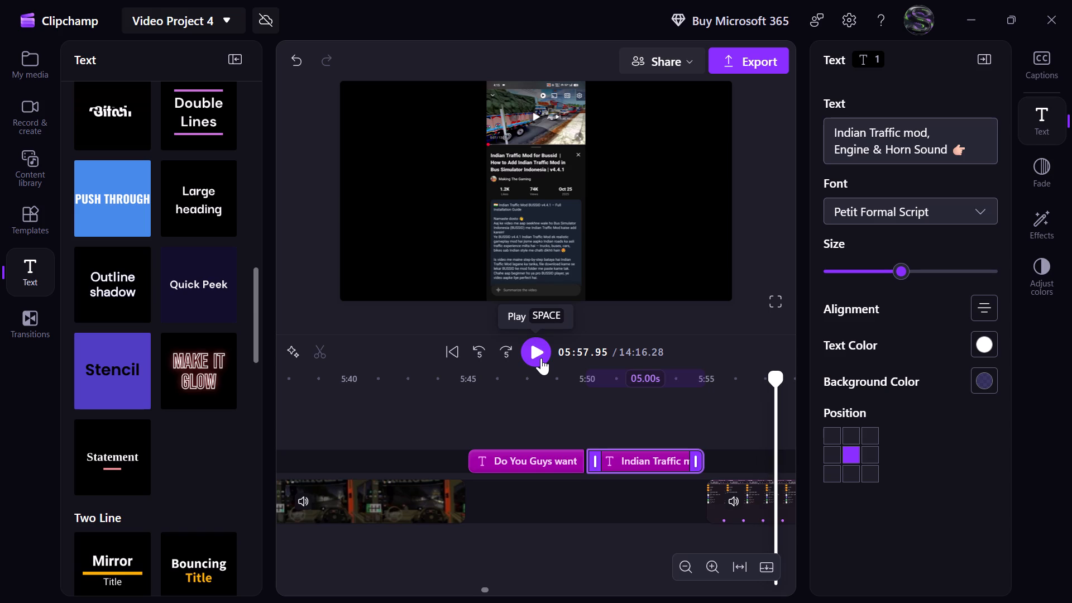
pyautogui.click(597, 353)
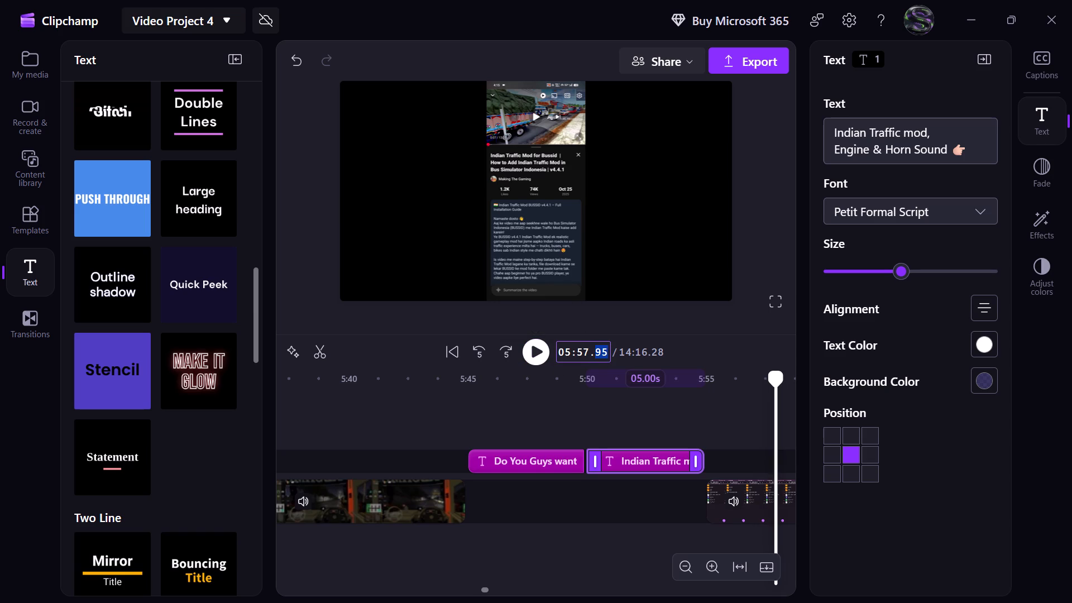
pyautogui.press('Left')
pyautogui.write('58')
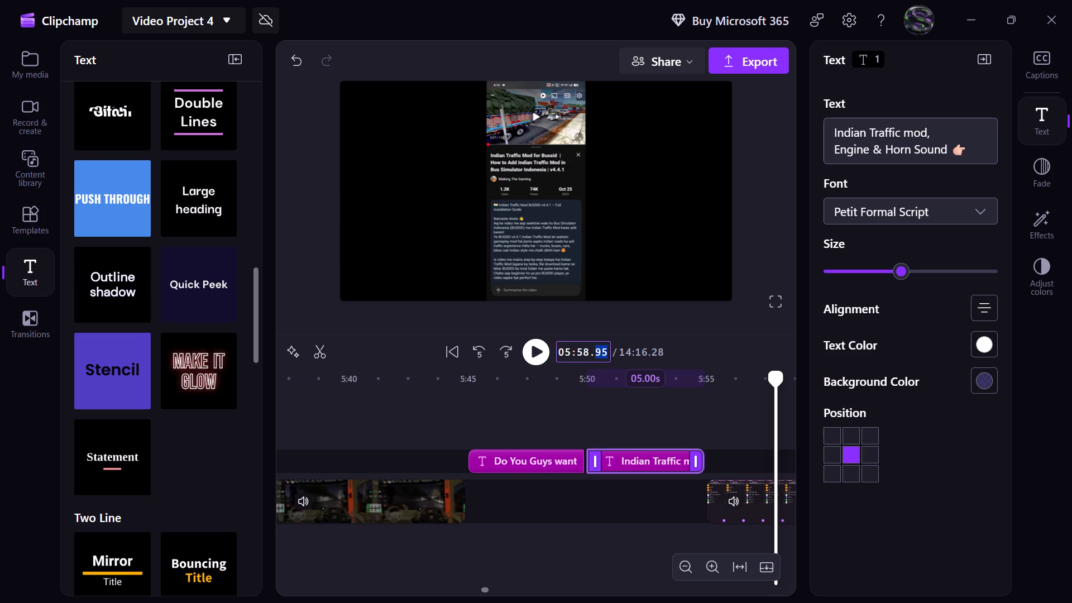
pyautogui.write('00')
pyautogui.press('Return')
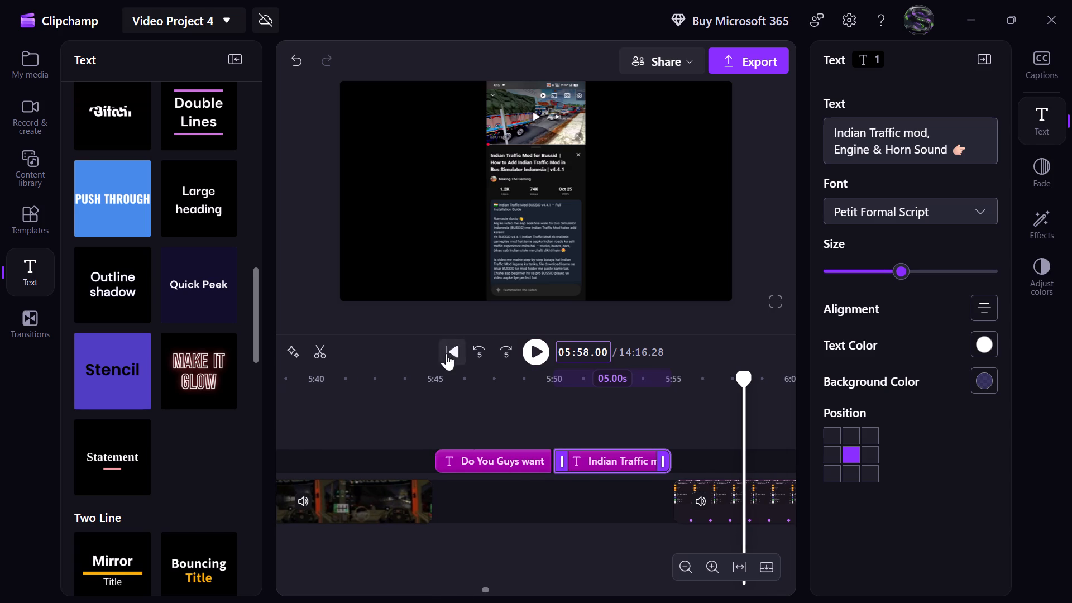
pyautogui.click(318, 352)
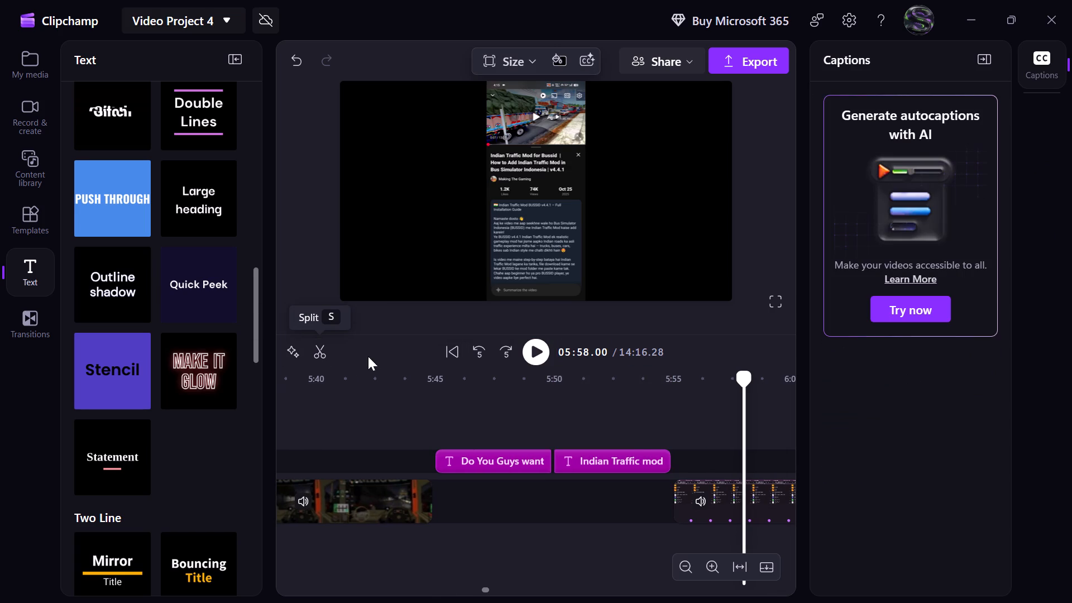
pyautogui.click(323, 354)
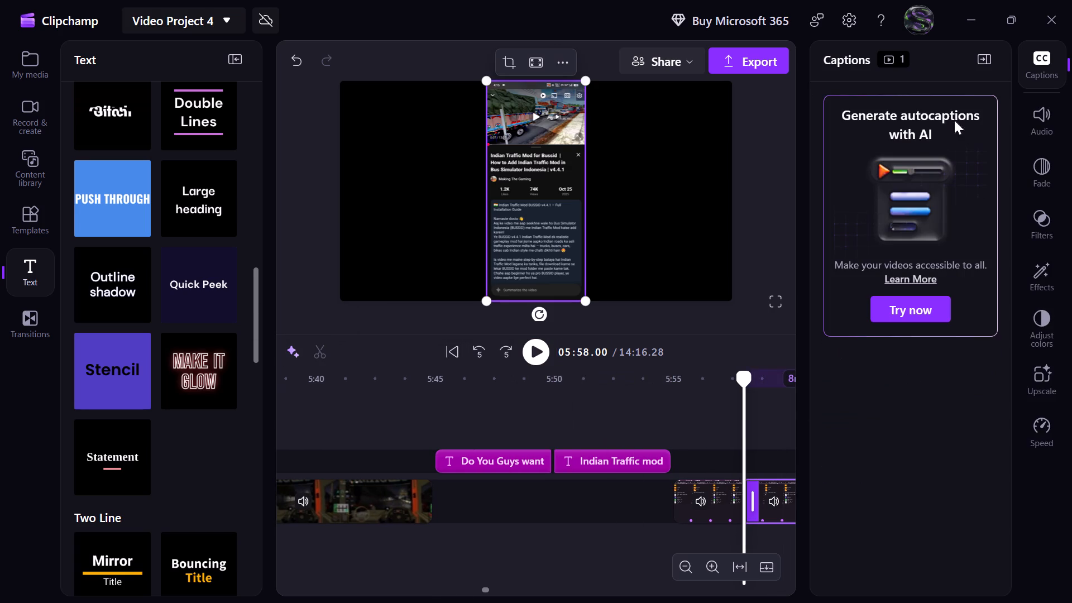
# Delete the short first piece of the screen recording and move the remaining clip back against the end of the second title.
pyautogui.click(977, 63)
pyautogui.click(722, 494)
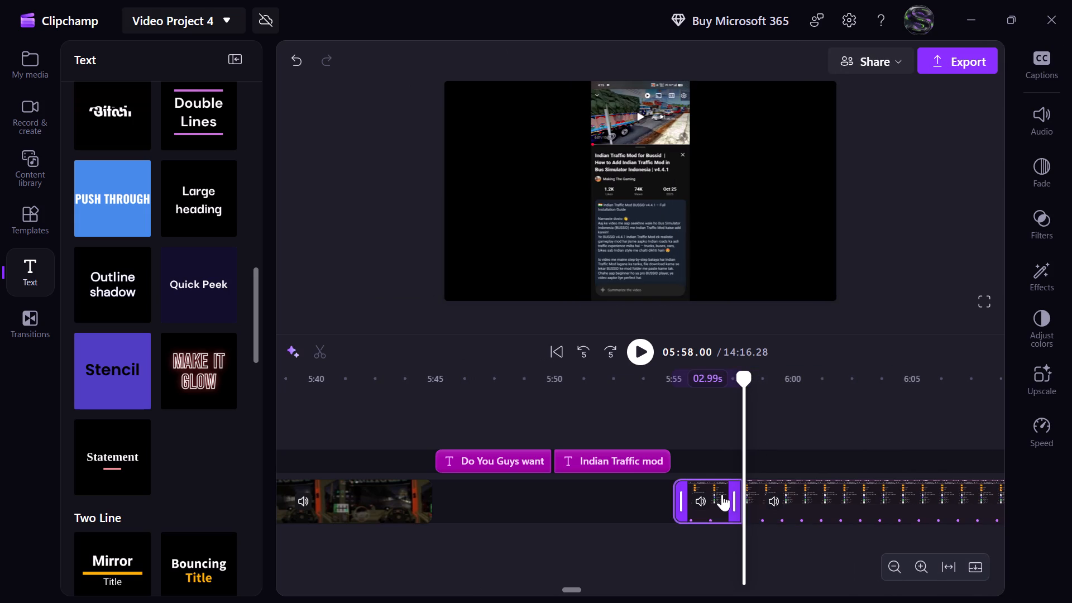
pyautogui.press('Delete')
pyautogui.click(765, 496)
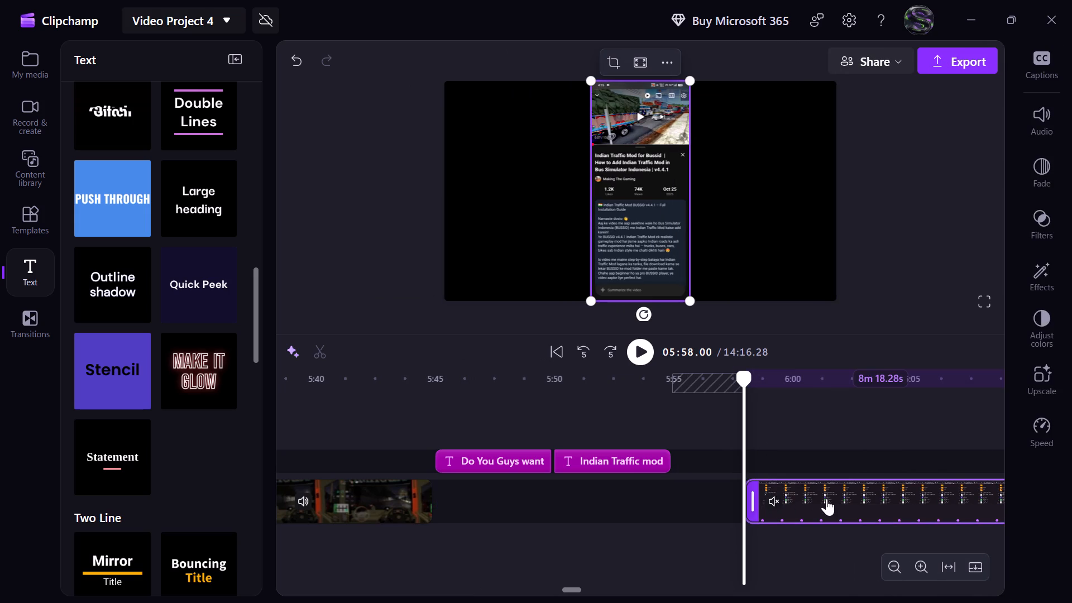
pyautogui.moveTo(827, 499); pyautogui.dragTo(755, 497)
# Collapse the text library and enlarge the video preview area.
pyautogui.click(226, 54)
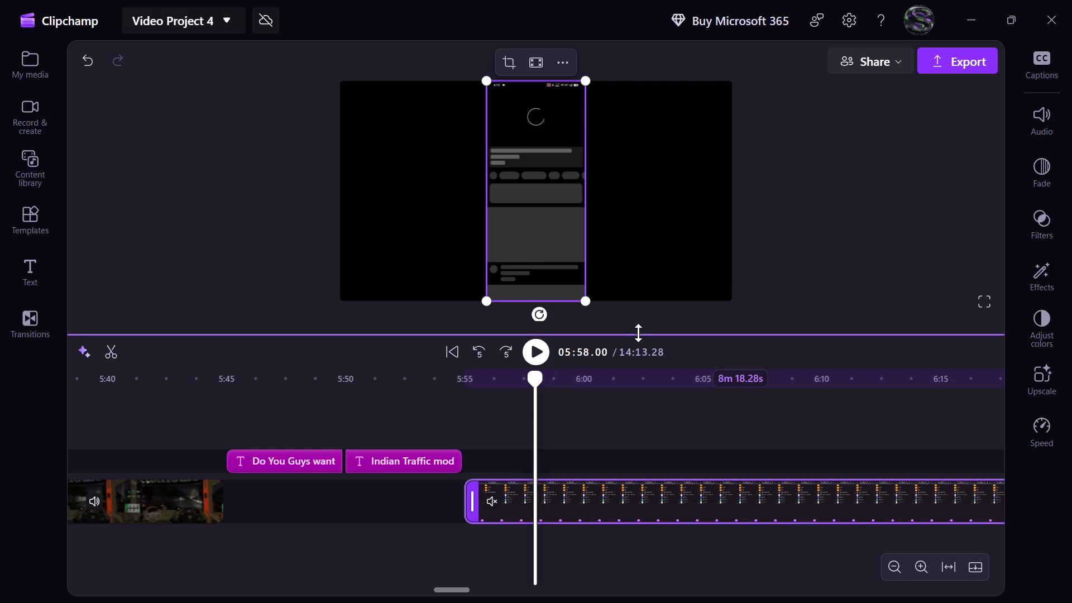
pyautogui.moveTo(641, 333); pyautogui.dragTo(650, 410)
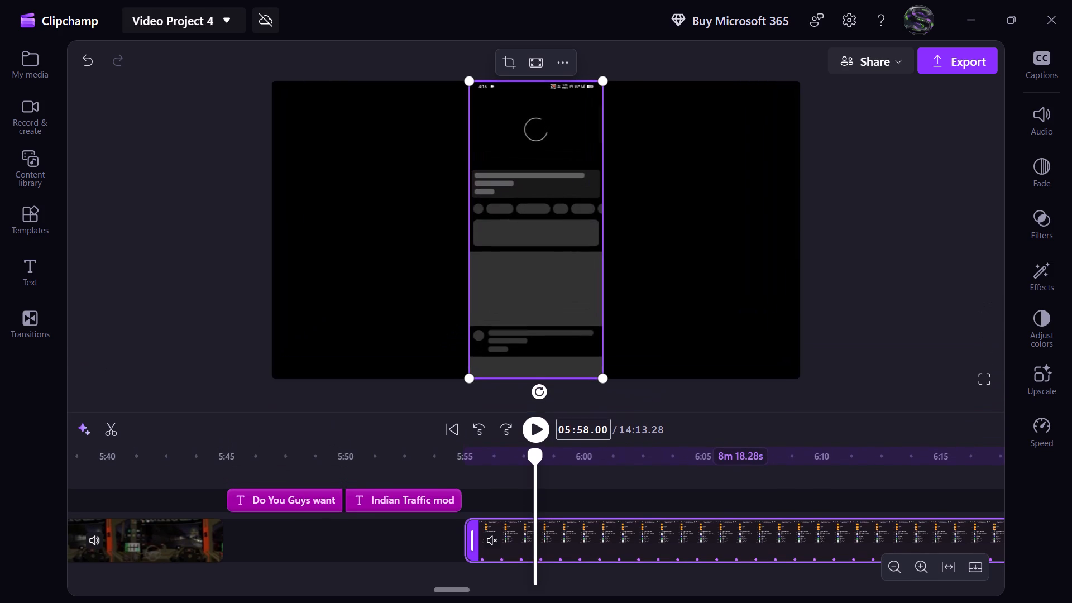
# Play back the start of the screen-recording clip to check the cut.
pyautogui.click(539, 431)
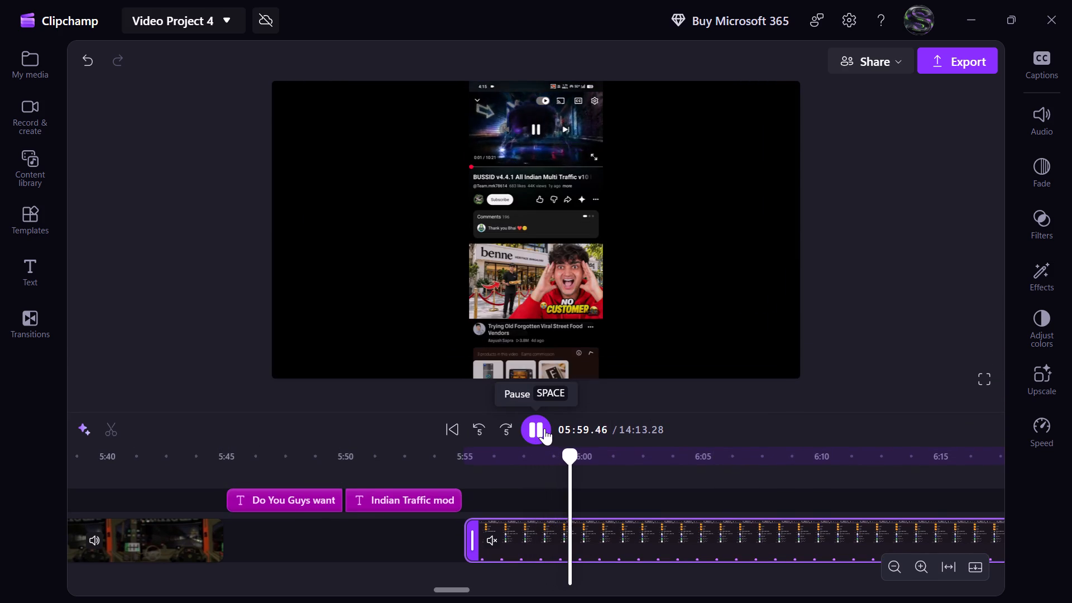
pyautogui.click(544, 428)
pyautogui.click(480, 430)
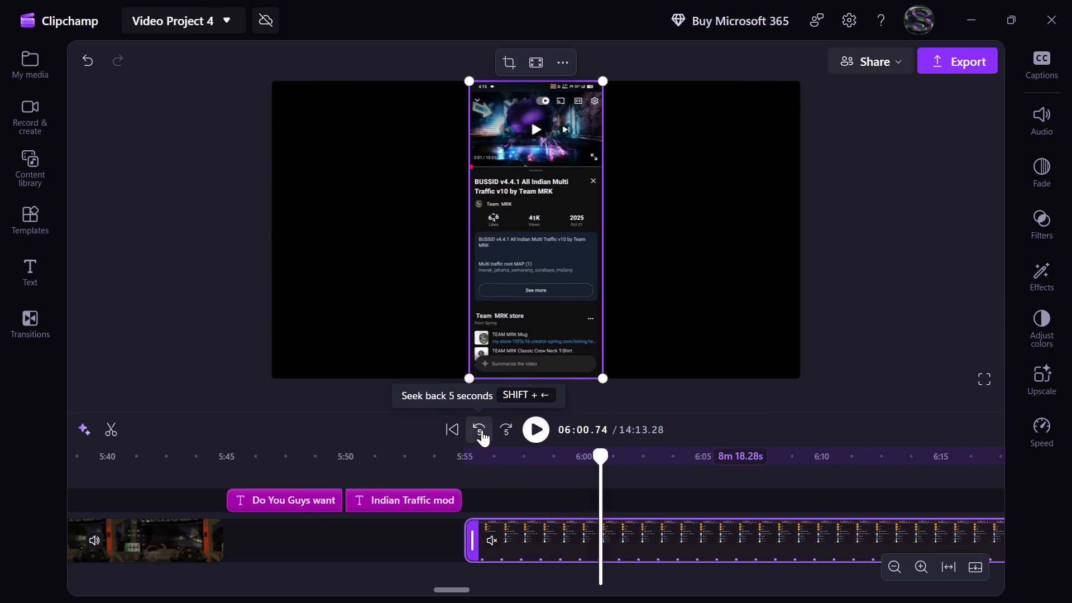
pyautogui.click(530, 431)
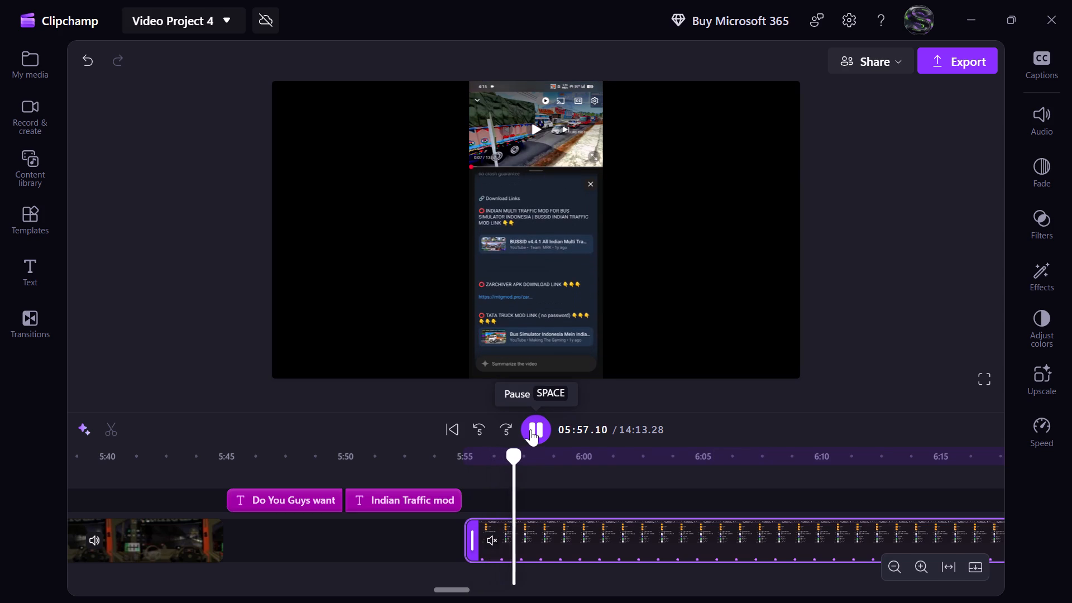
pyautogui.click(530, 429)
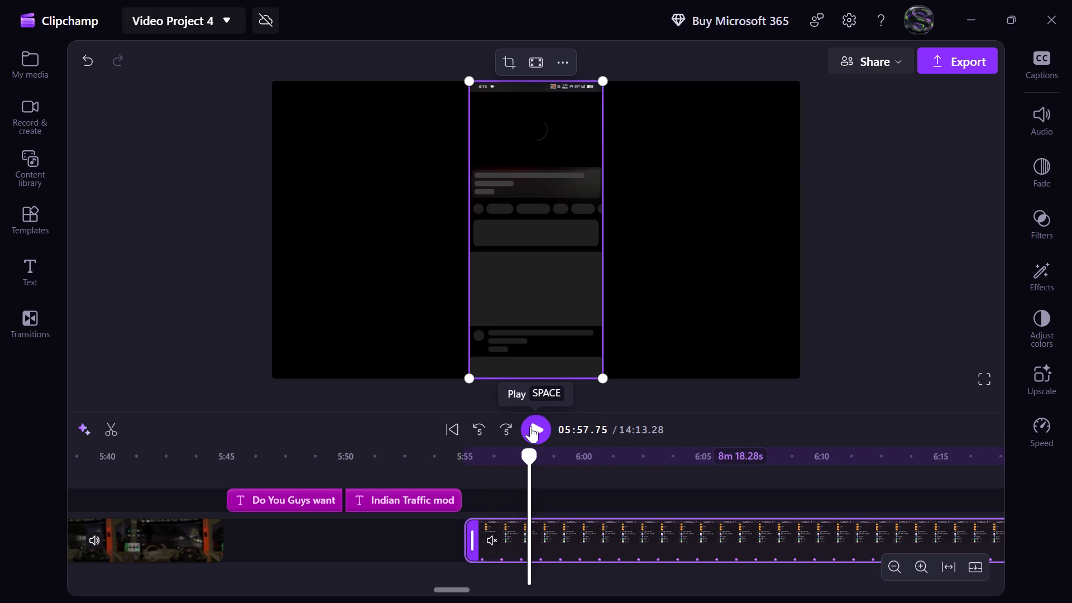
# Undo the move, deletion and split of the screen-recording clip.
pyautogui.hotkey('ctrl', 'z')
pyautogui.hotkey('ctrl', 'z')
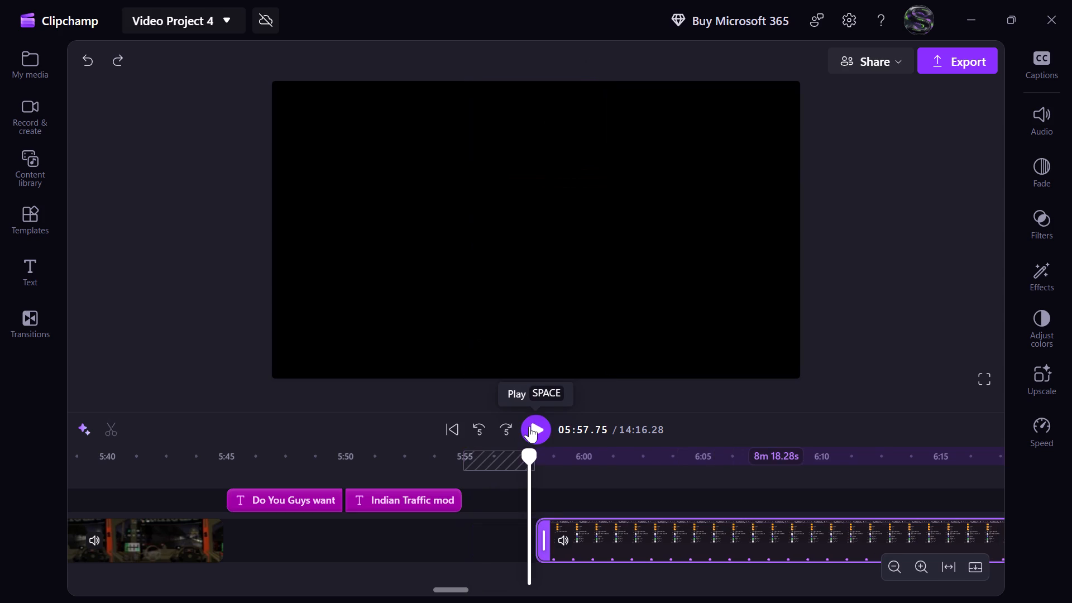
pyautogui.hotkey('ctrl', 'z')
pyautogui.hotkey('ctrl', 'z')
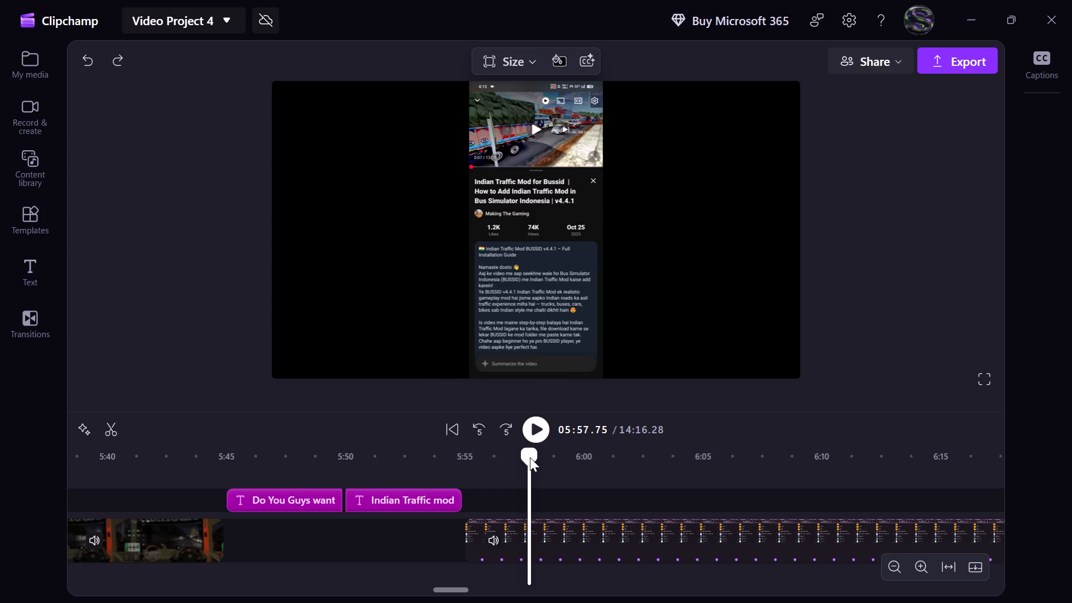
# Split the screen-recording clip at 05:57.50 and delete the short piece before the split.
pyautogui.click(605, 430)
pyautogui.write('50')
pyautogui.press('Return')
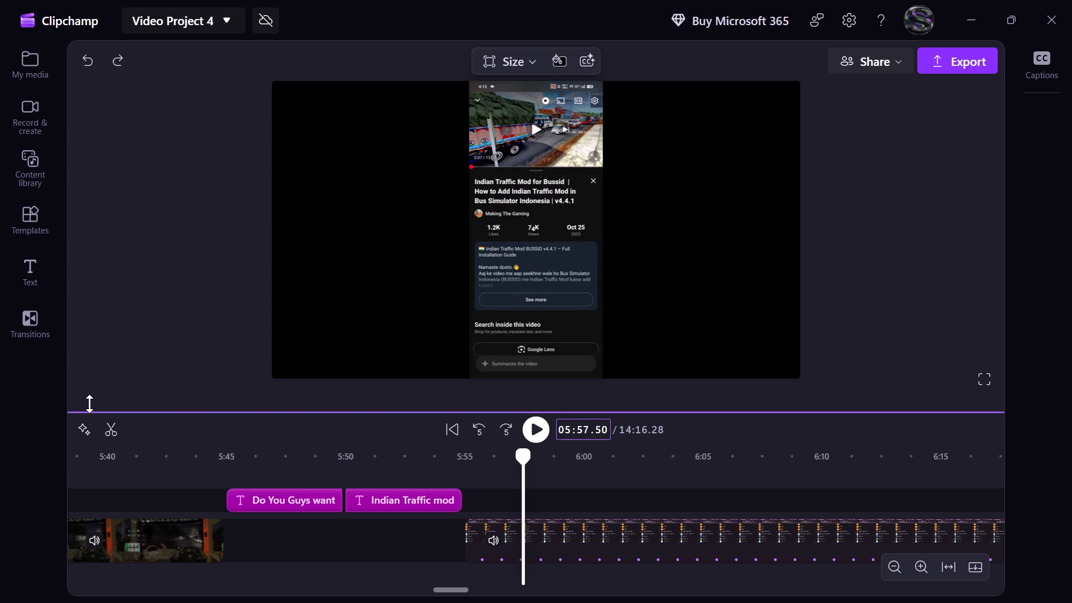
pyautogui.click(109, 430)
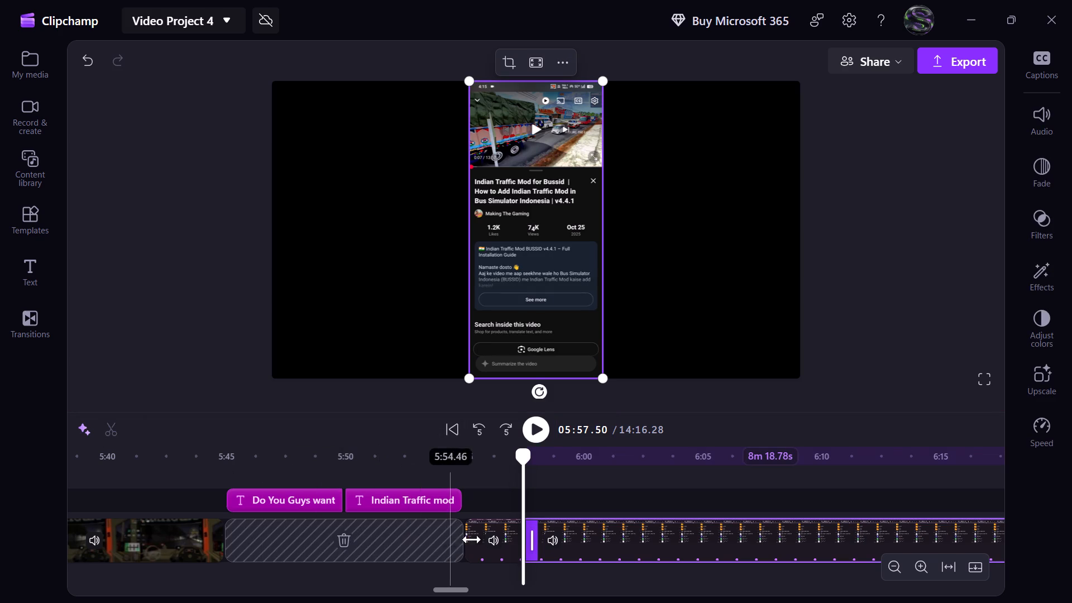
pyautogui.click(489, 554)
pyautogui.press('Delete')
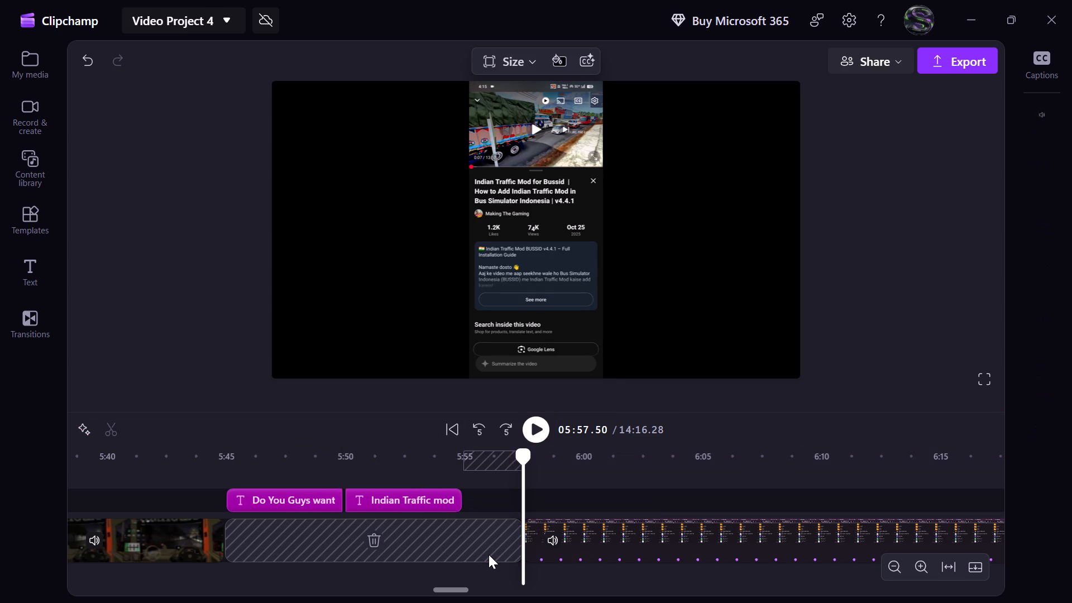
# Move the remaining screen-recording clip back against the end of the second title.
pyautogui.moveTo(601, 529); pyautogui.dragTo(544, 529)
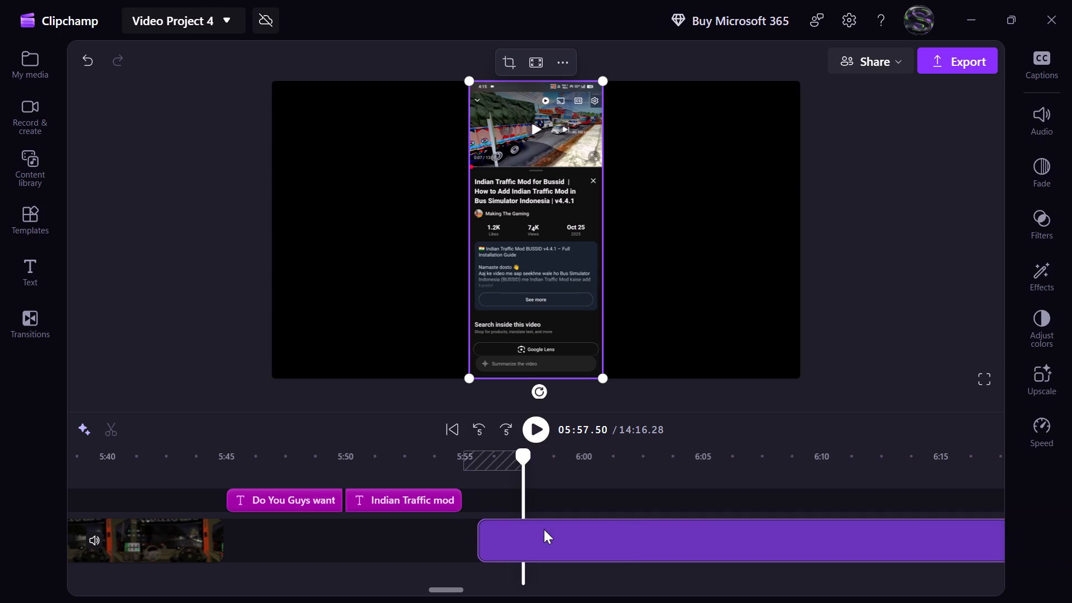
pyautogui.moveTo(544, 529); pyautogui.dragTo(536, 529)
pyautogui.click(536, 529)
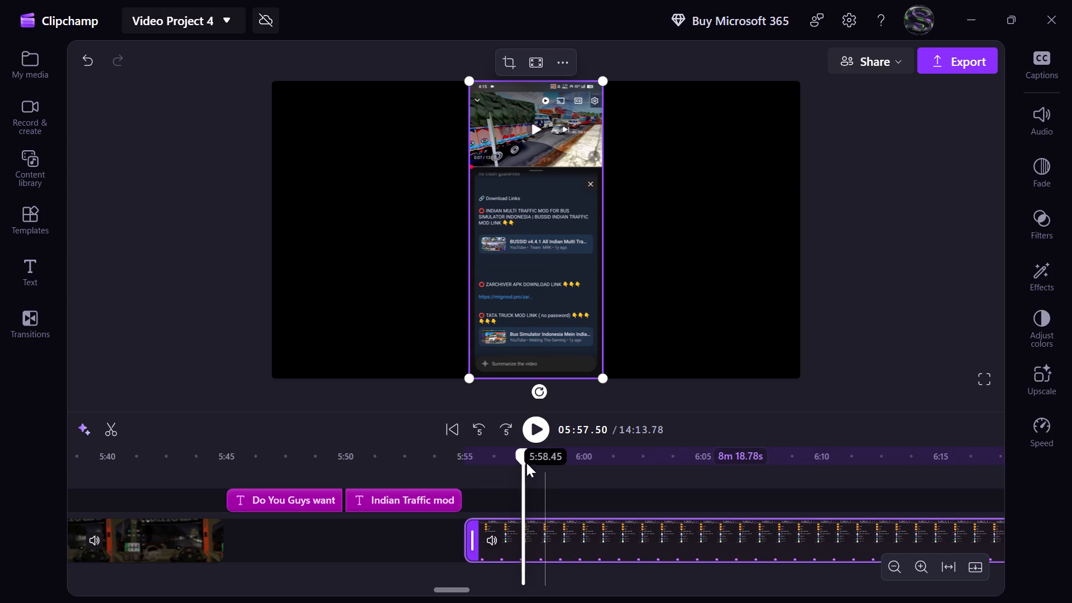
# Play back the first seconds of the screen recording to check the new start.
pyautogui.click(482, 480)
pyautogui.click(538, 429)
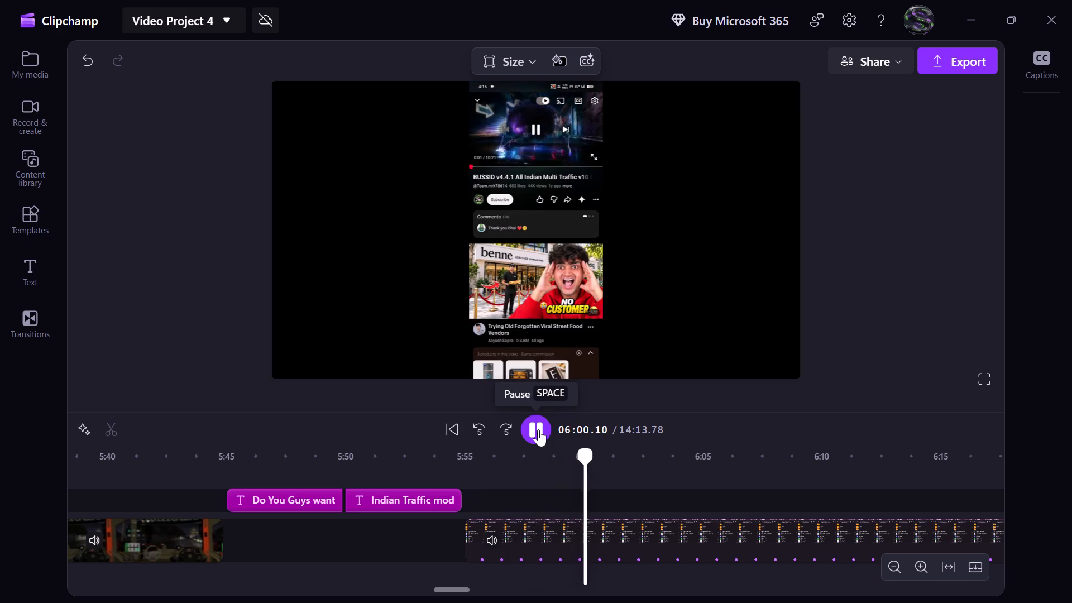
pyautogui.click(538, 429)
# Mute the audio of the screen-recording clip.
pyautogui.click(491, 542)
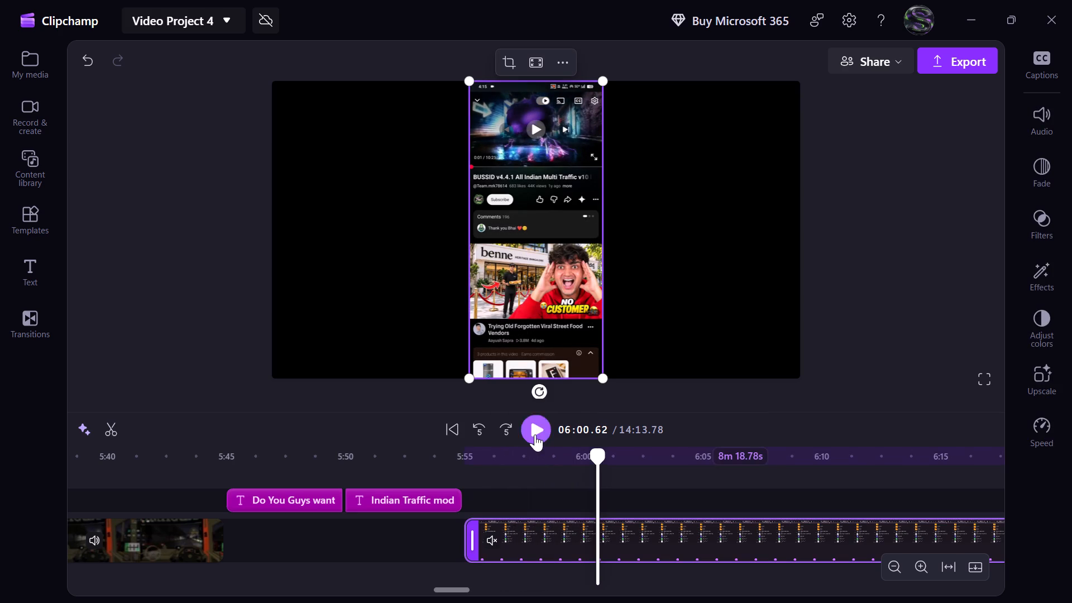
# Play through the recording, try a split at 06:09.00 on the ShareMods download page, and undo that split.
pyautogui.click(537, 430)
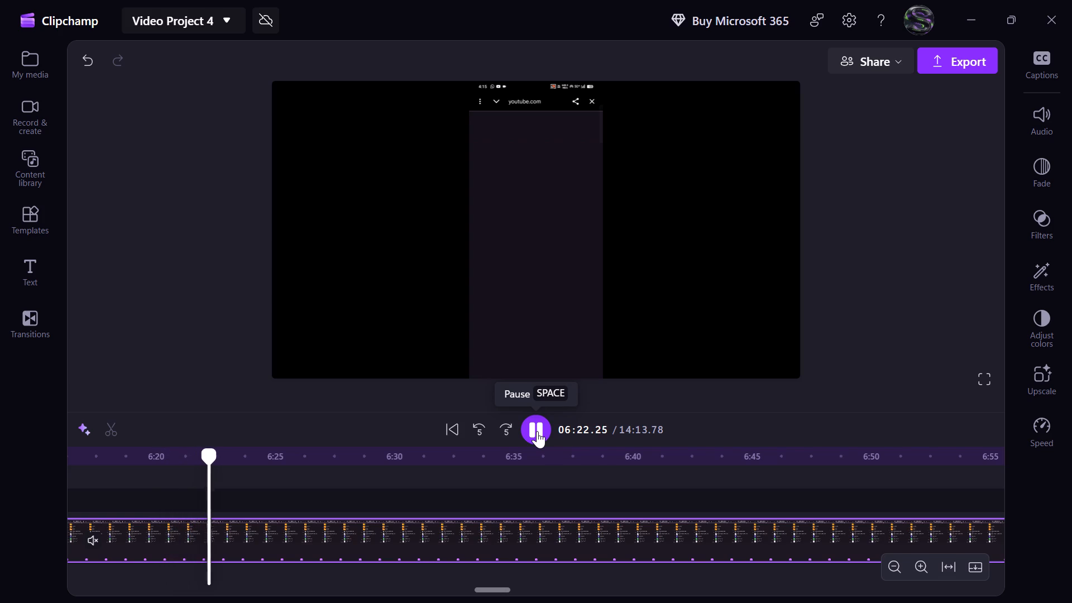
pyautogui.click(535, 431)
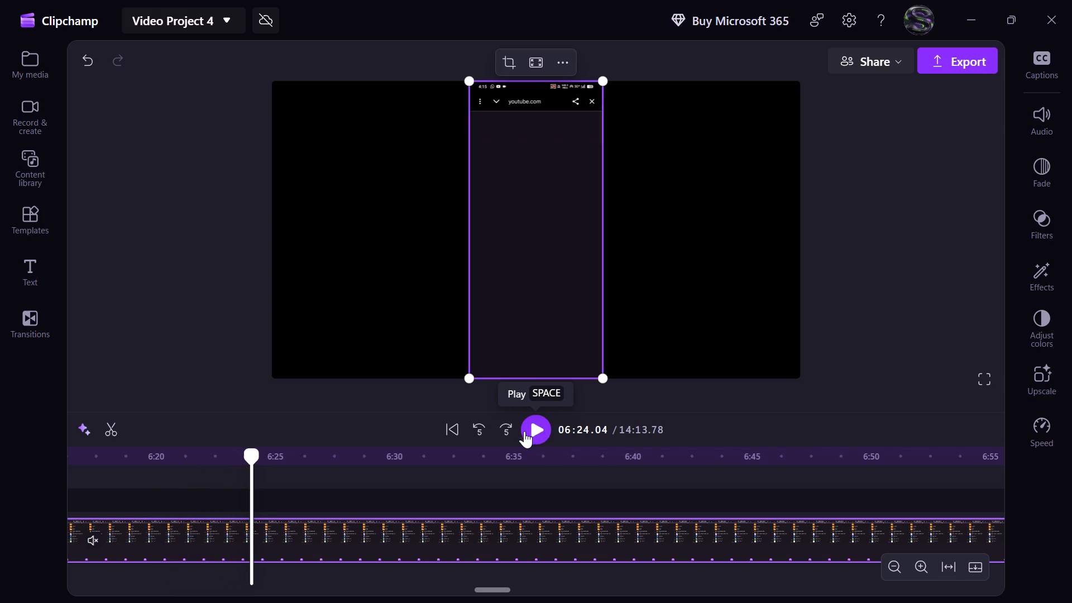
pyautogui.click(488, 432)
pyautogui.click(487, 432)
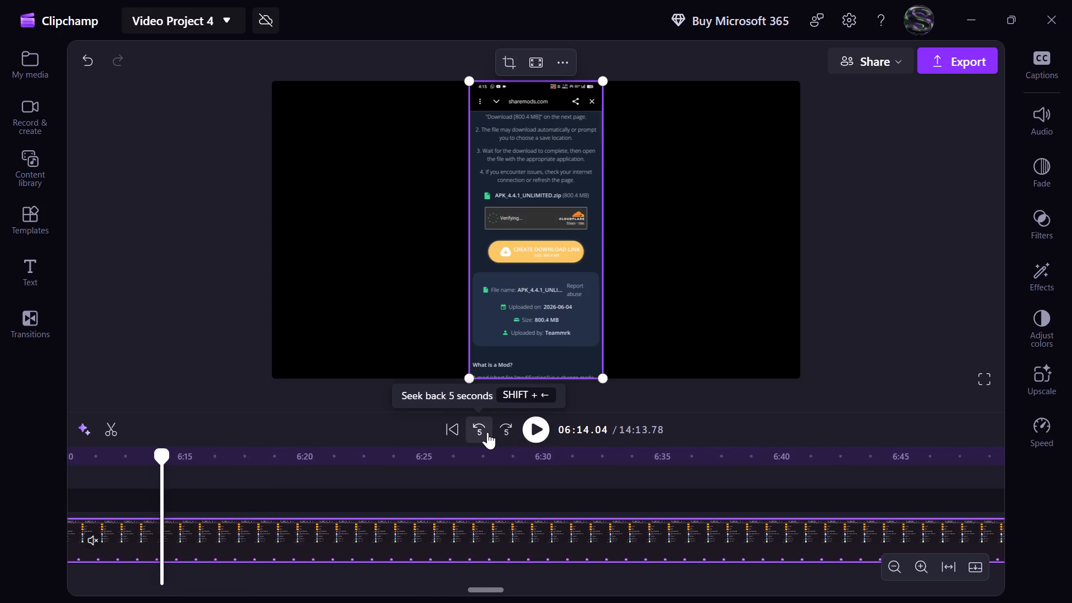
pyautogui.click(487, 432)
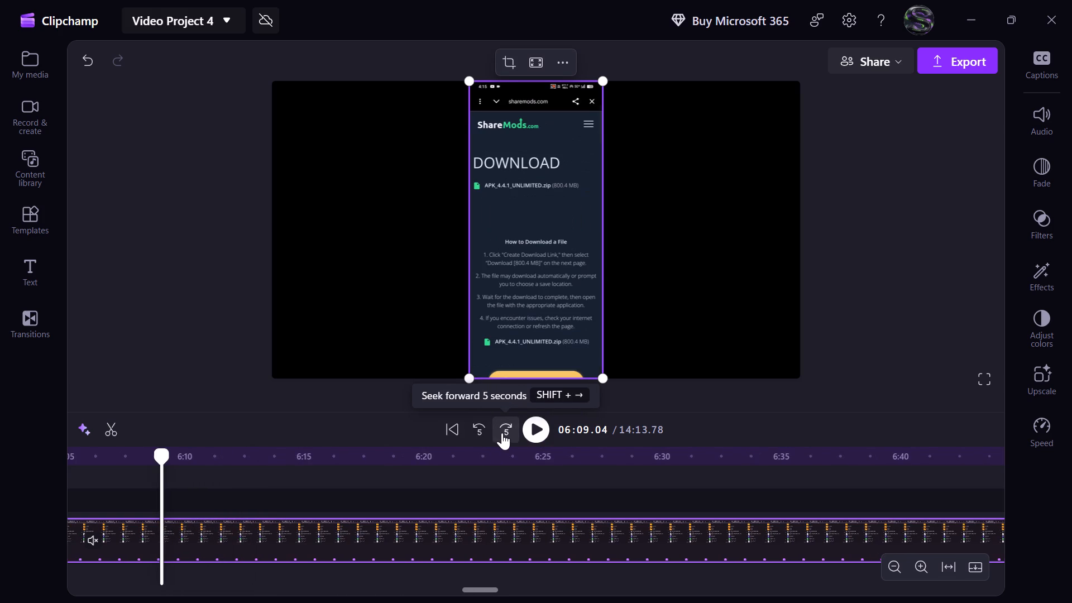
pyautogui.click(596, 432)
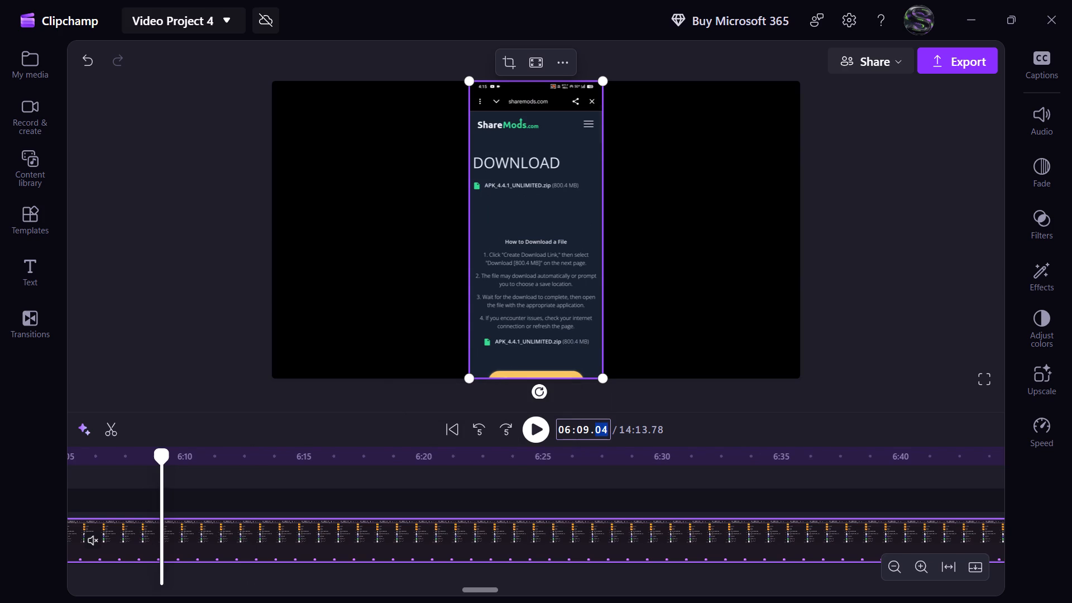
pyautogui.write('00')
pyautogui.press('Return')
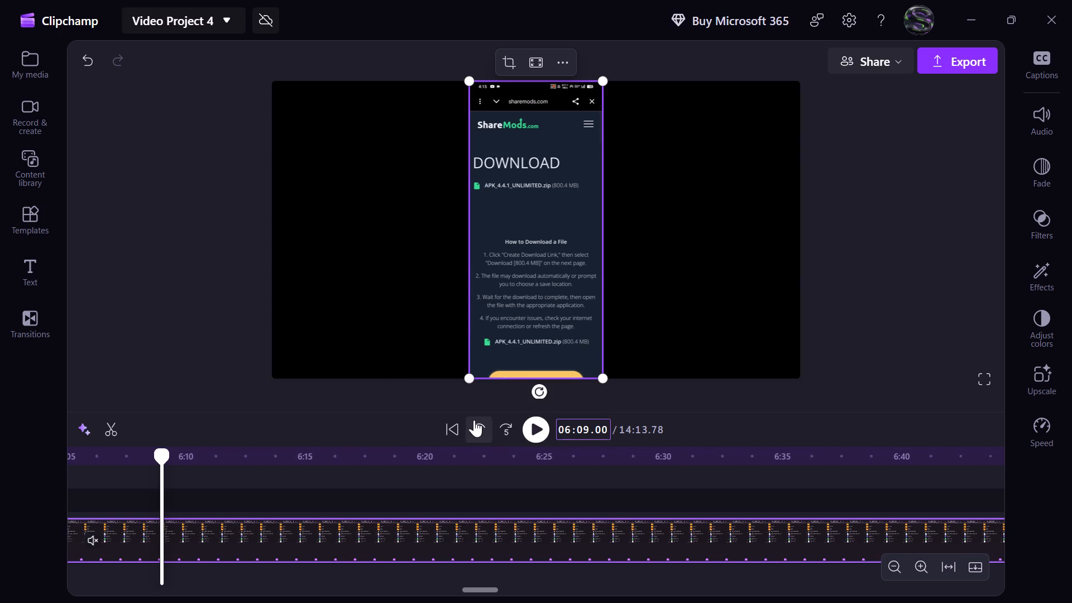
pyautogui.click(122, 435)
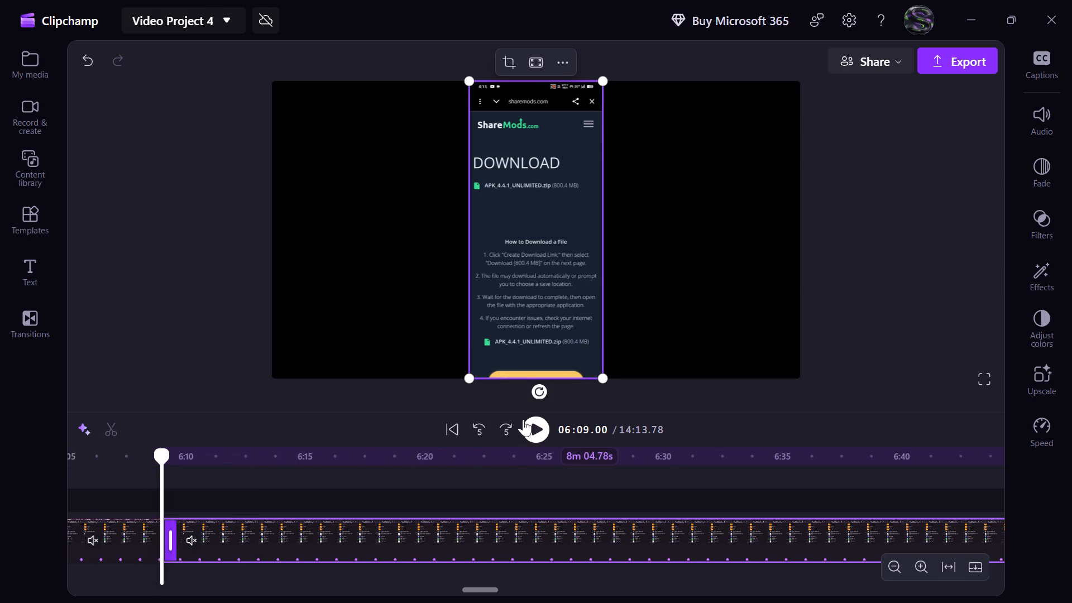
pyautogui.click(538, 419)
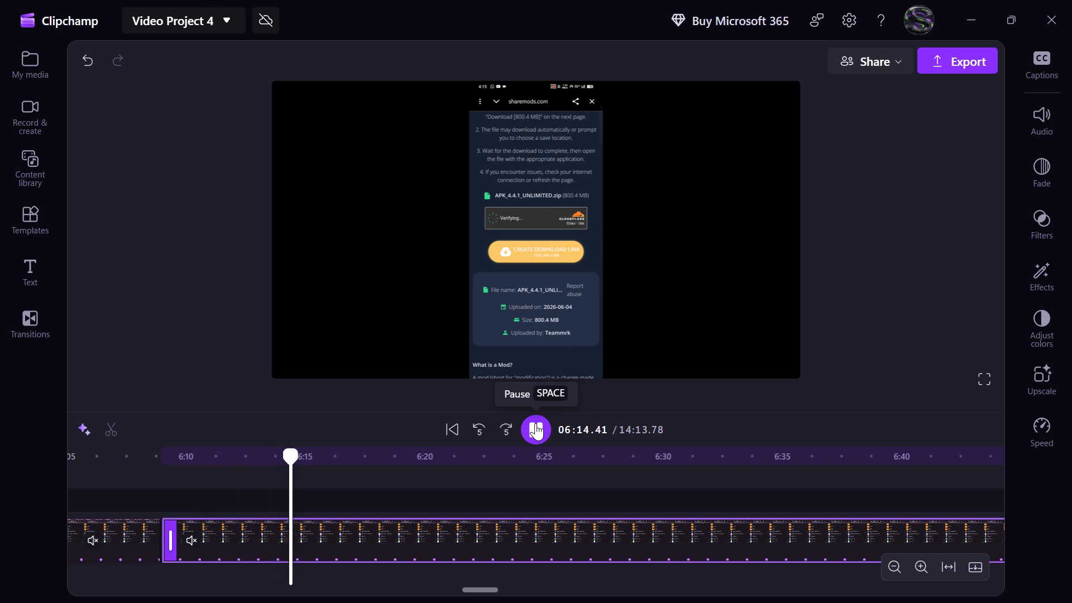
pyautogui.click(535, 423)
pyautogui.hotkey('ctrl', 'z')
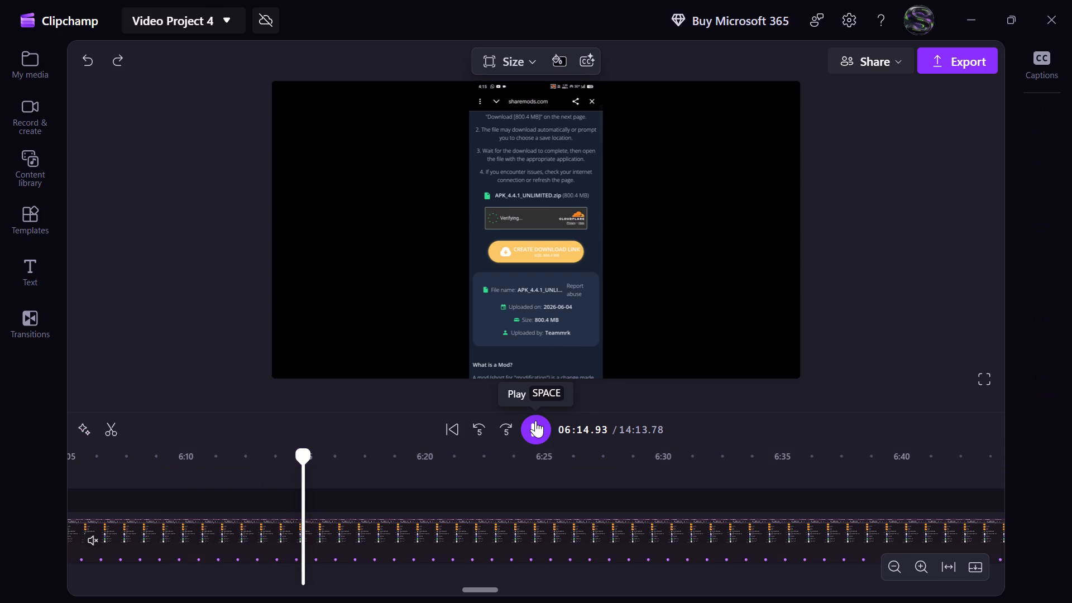
# Split the screen-recording clip at 06:15.00, while the APK download page is showing.
pyautogui.doubleClick(545, 431)
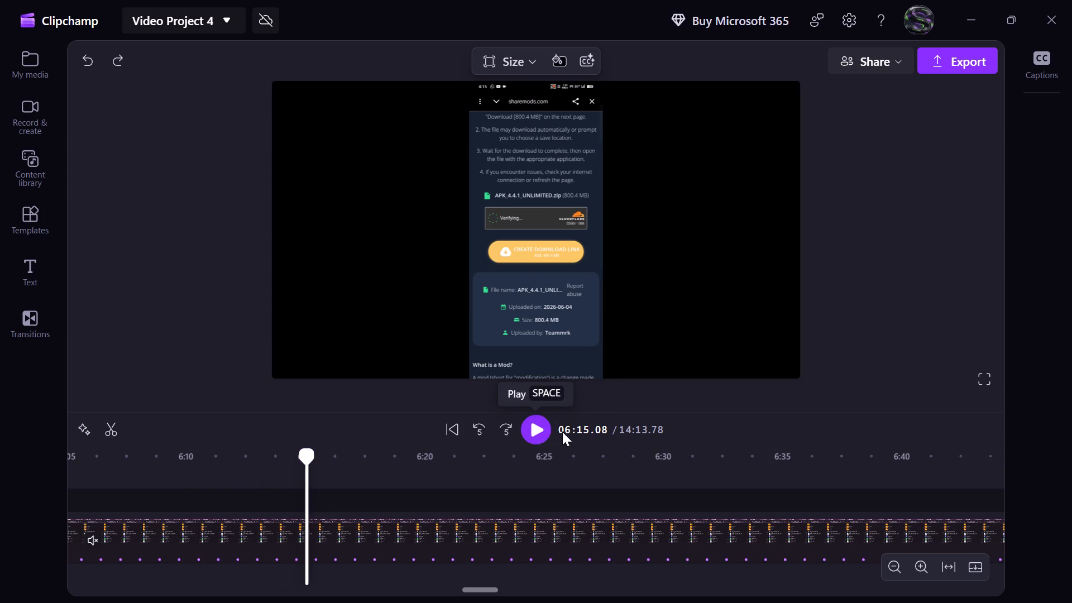
pyautogui.click(594, 432)
pyautogui.write('00')
pyautogui.press('Return')
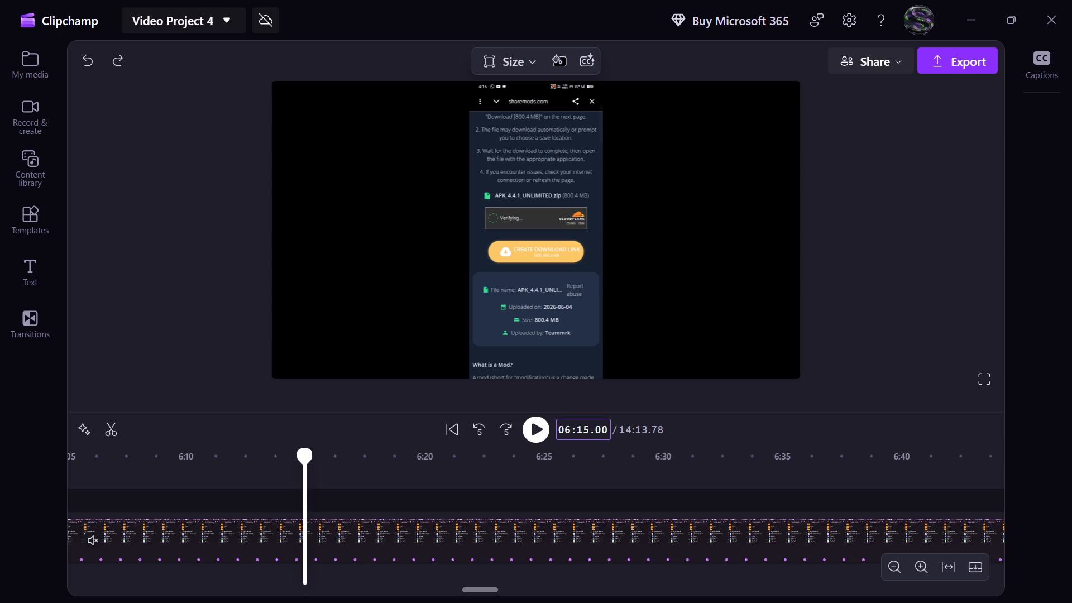
pyautogui.click(114, 428)
# Find where the video description with the download links returns and split the recording at 06:30.00.
pyautogui.click(539, 432)
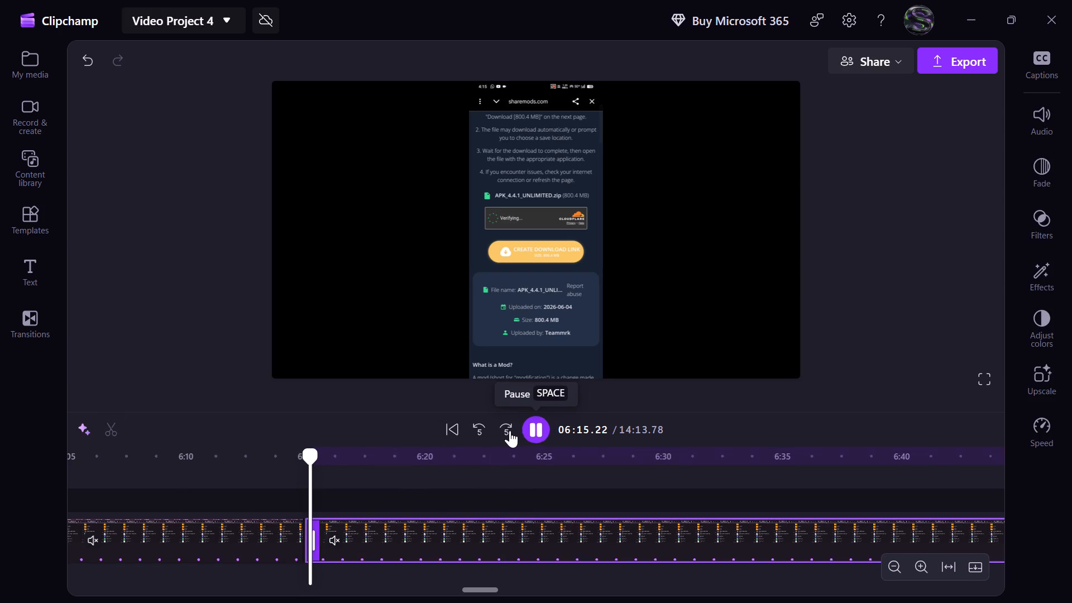
pyautogui.click(510, 430)
pyautogui.click(510, 430)
pyautogui.click(510, 430)
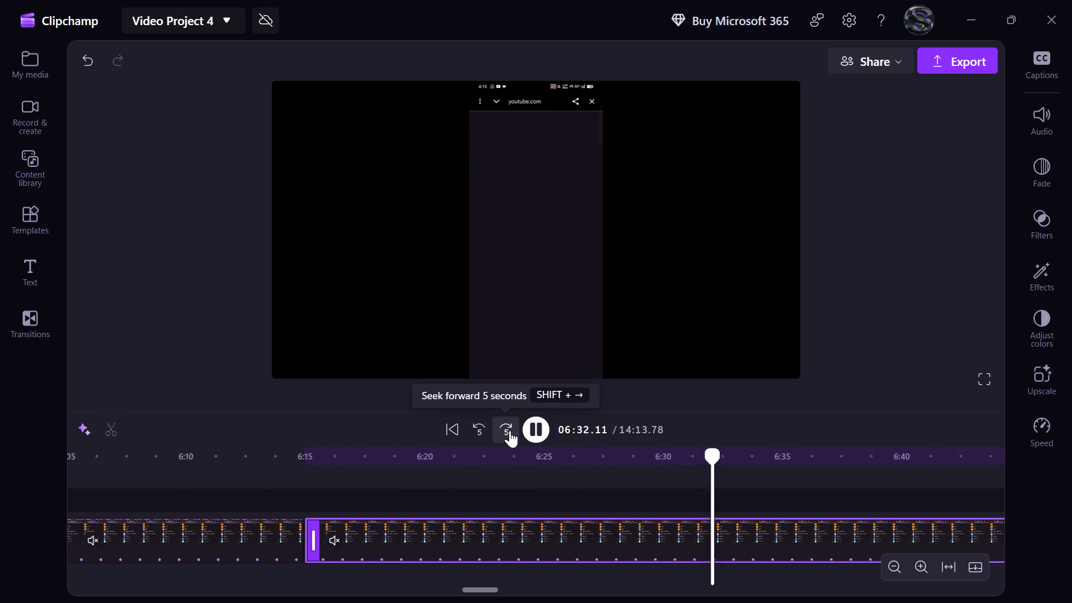
pyautogui.click(484, 429)
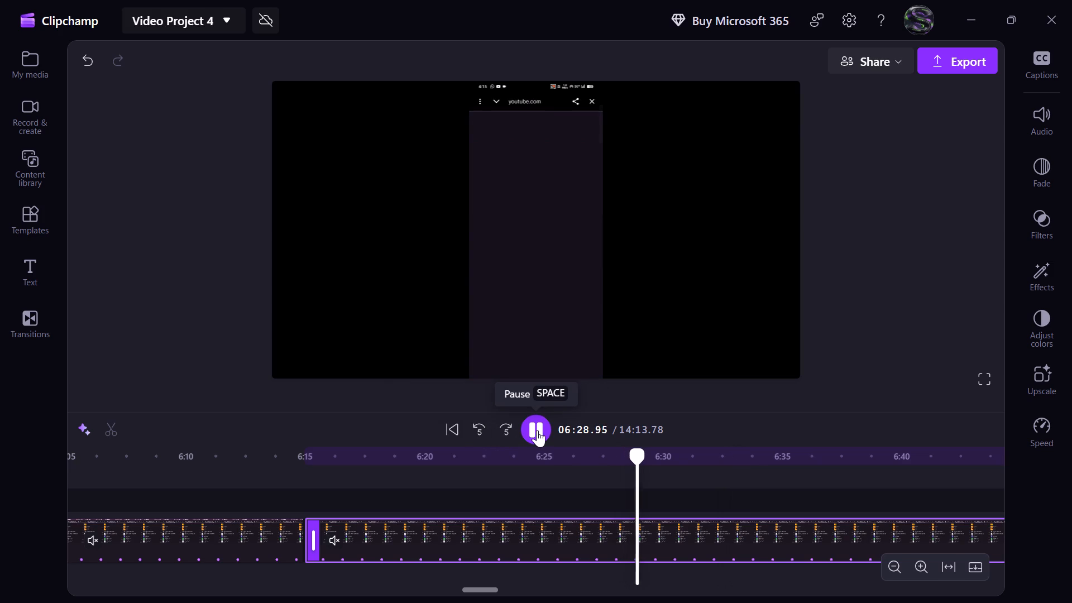
pyautogui.click(533, 430)
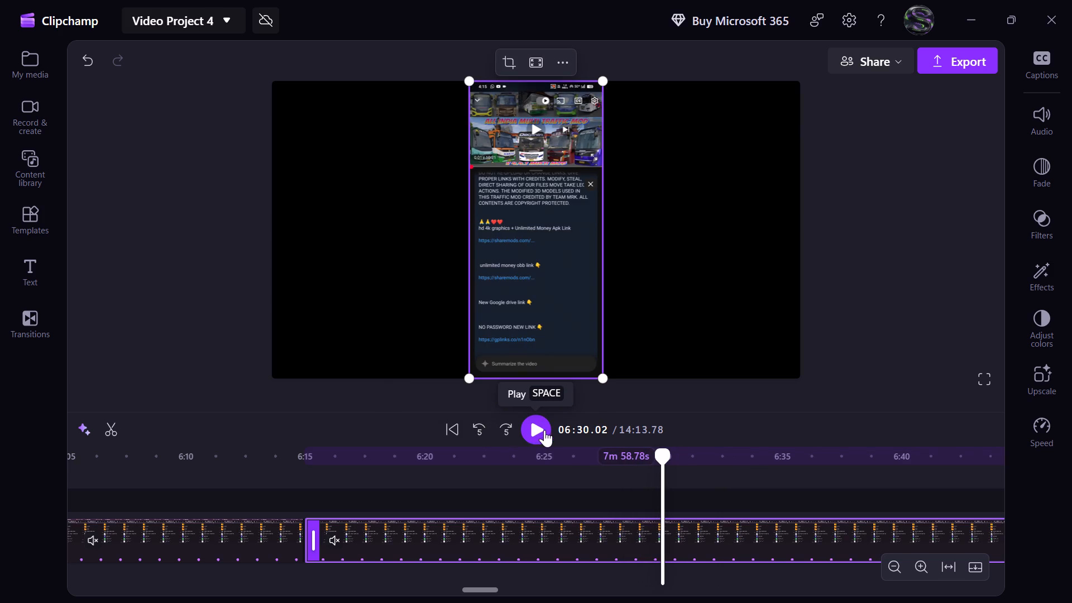
pyautogui.click(598, 429)
pyautogui.write('00')
pyautogui.press('Return')
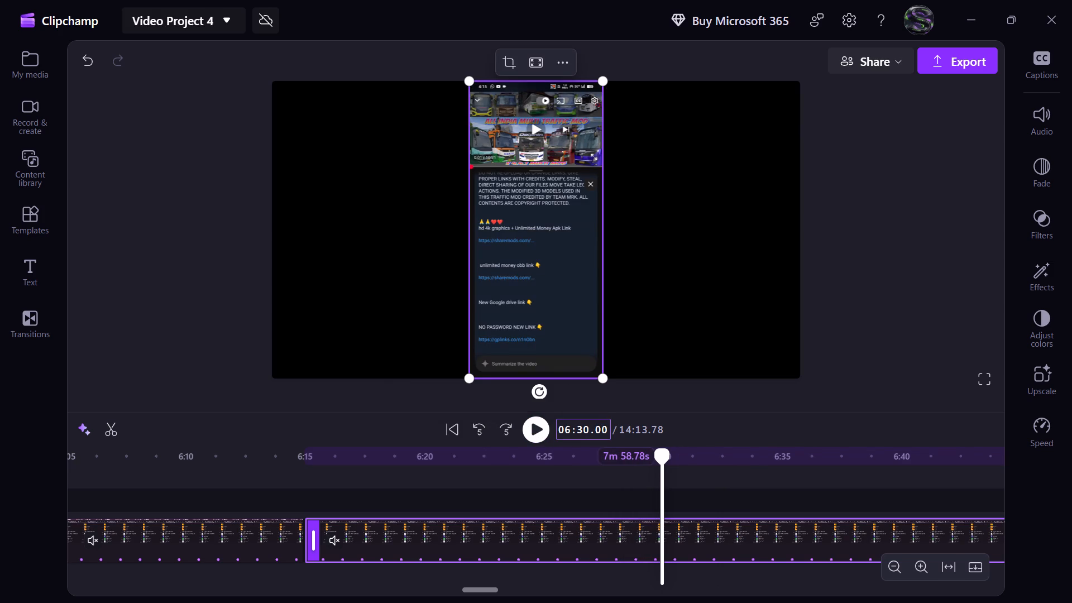
pyautogui.click(117, 432)
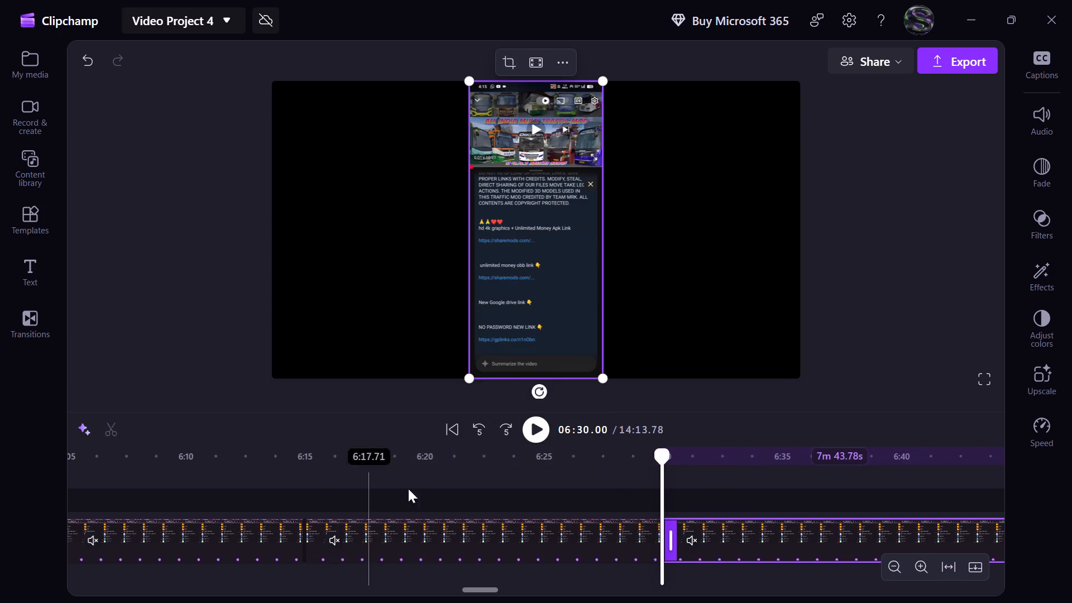
# Delete the recording piece between 06:15 and 06:30 and close the gap it leaves.
pyautogui.click(456, 543)
pyautogui.press('Delete')
pyautogui.click(493, 545)
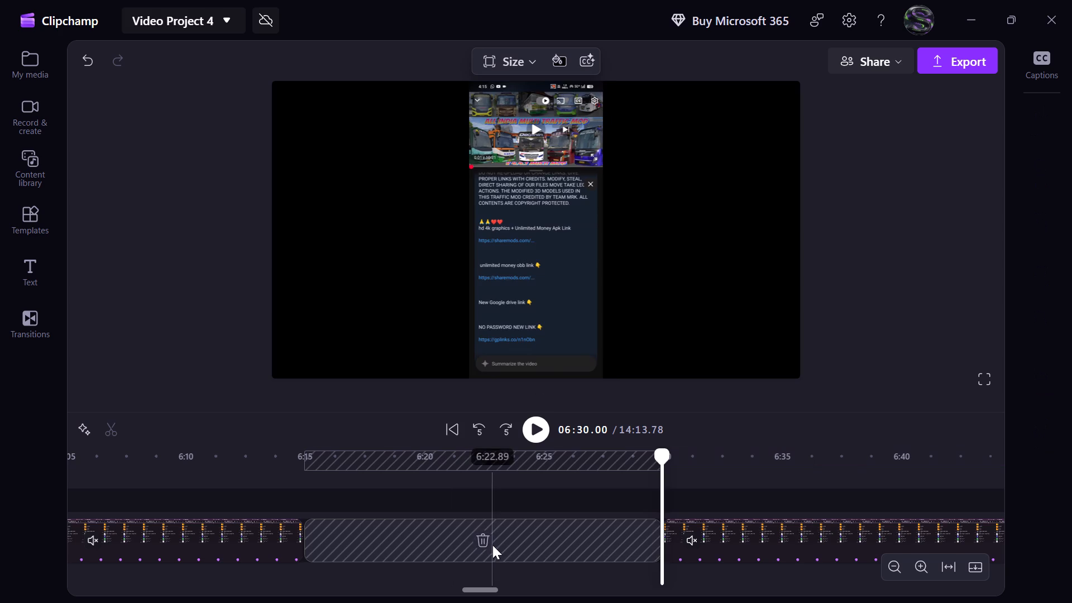
pyautogui.click(479, 544)
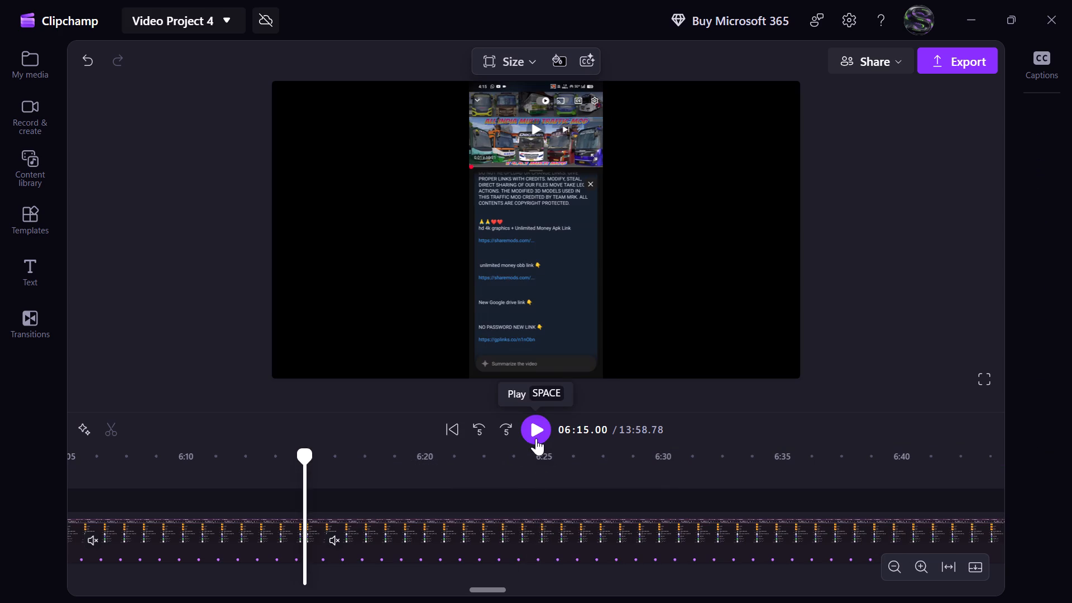
# Play back the recording from the 06:15 join to check the cut and the footage after it.
pyautogui.click(536, 438)
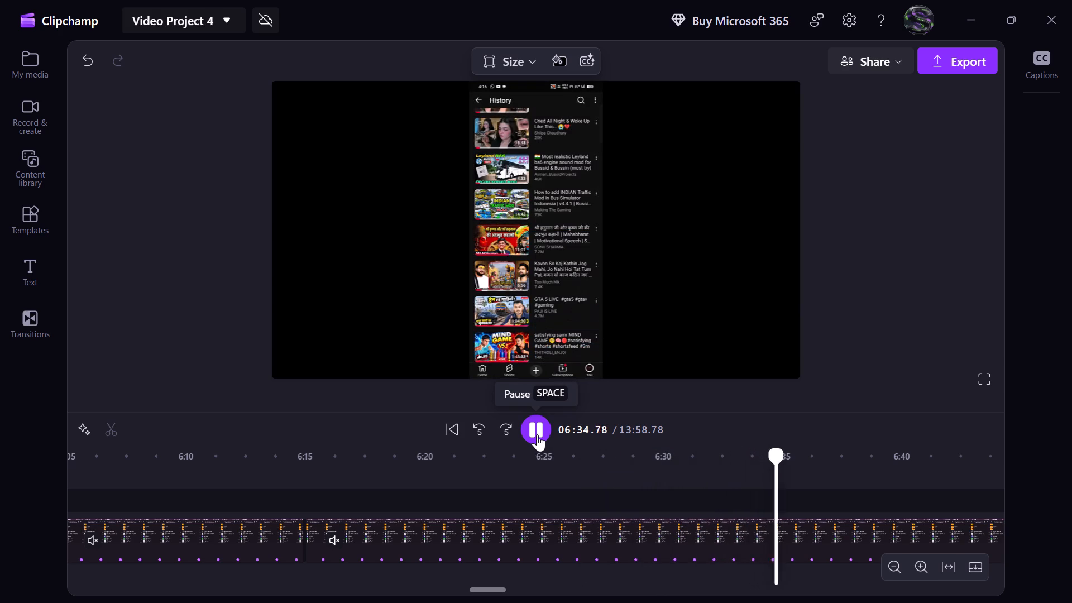
pyautogui.click(537, 434)
# Locate the ALL_IND_441.zip download page in the recording and split the clip at 06:25.00.
pyautogui.click(608, 456)
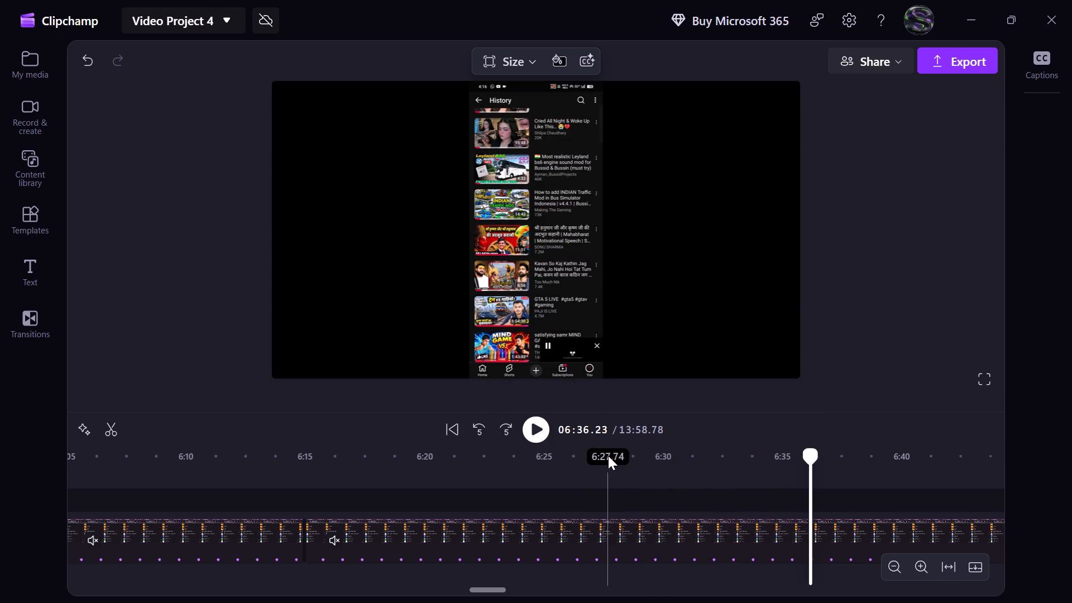
pyautogui.click(572, 462)
pyautogui.click(546, 458)
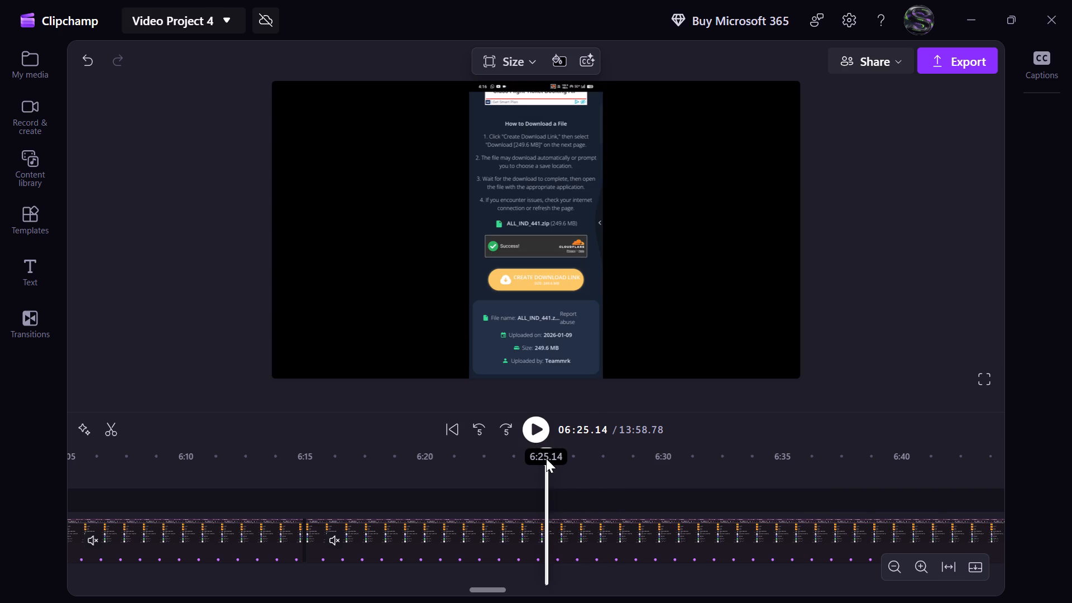
pyautogui.click(534, 431)
pyautogui.click(534, 433)
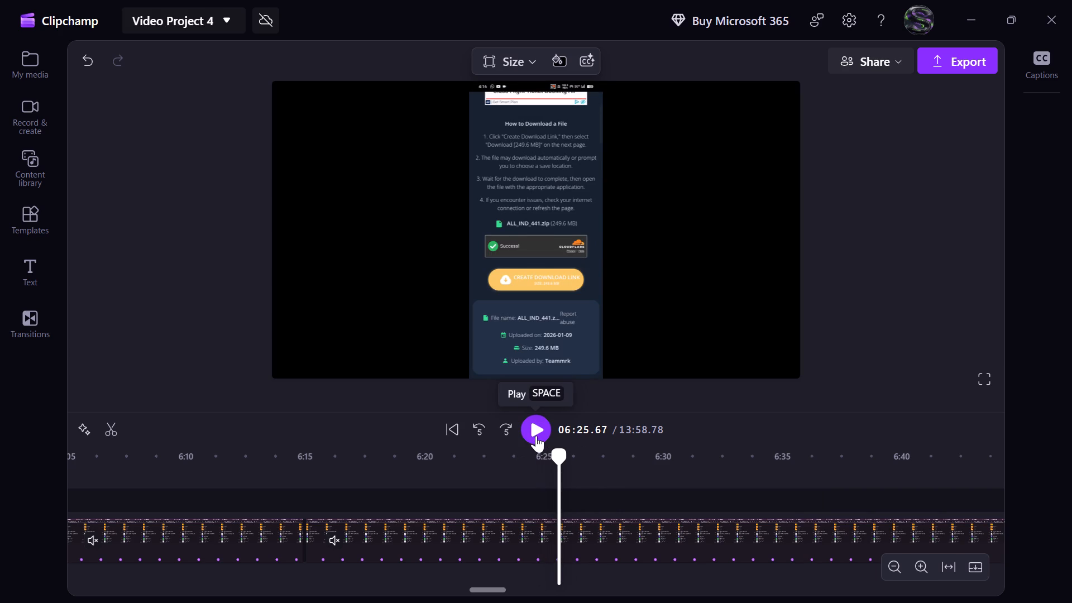
pyautogui.click(545, 452)
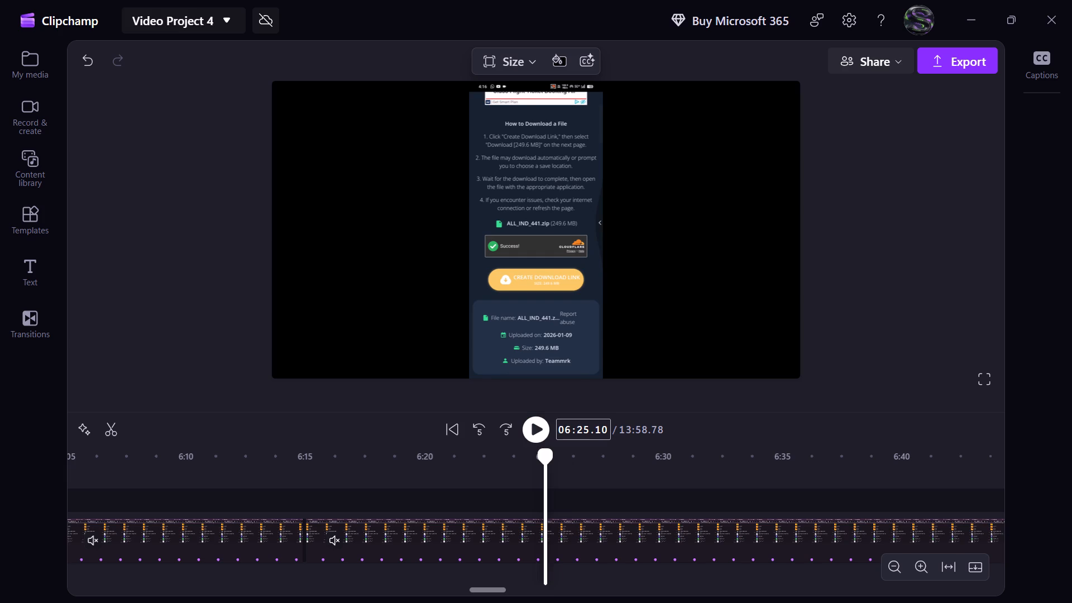
pyautogui.click(599, 430)
pyautogui.write('00')
pyautogui.press('Return')
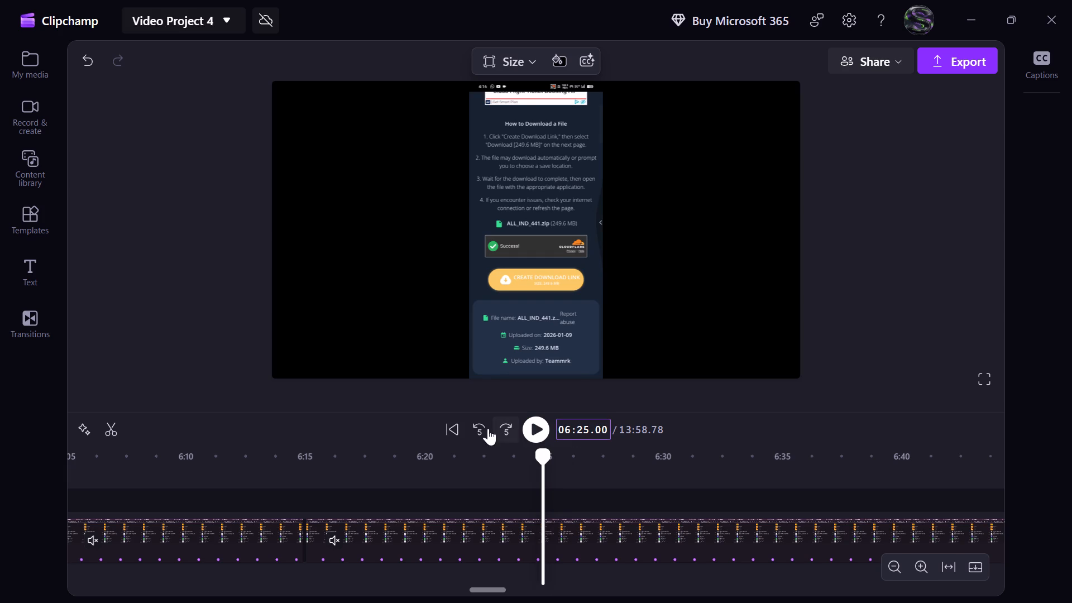
pyautogui.click(113, 426)
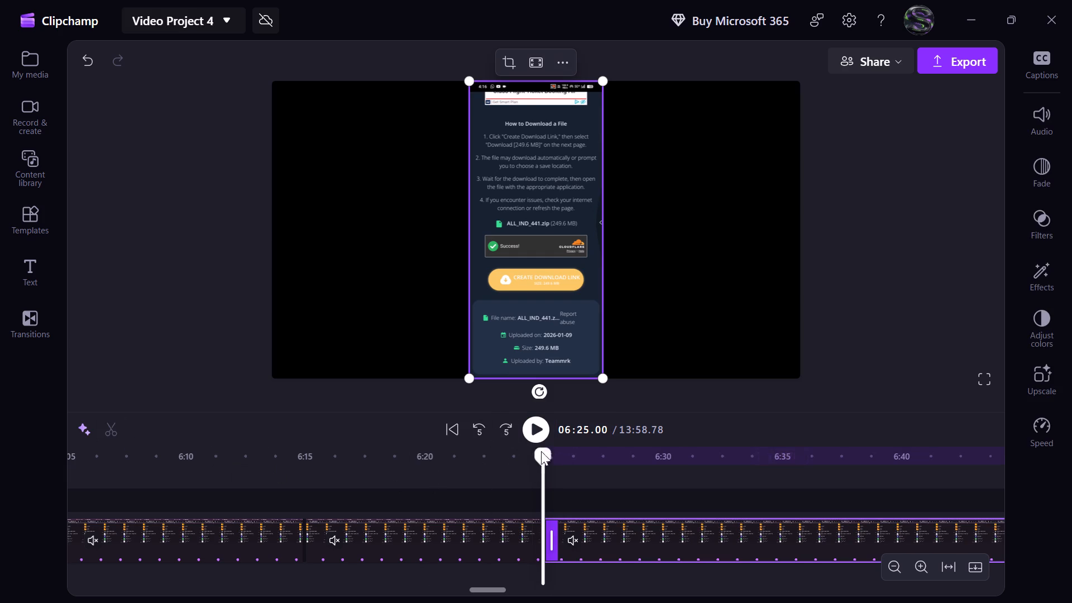
# Find where the Leyland bs6 engine sound mod video's description opens in the recording and split the clip at 06:41.60.
pyautogui.click(539, 432)
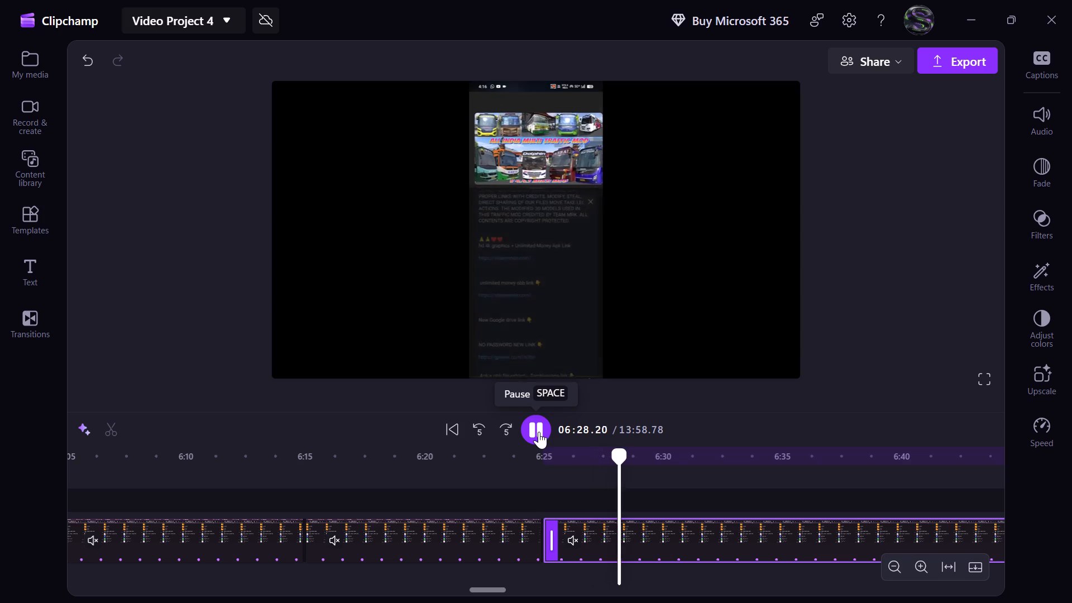
pyautogui.click(507, 430)
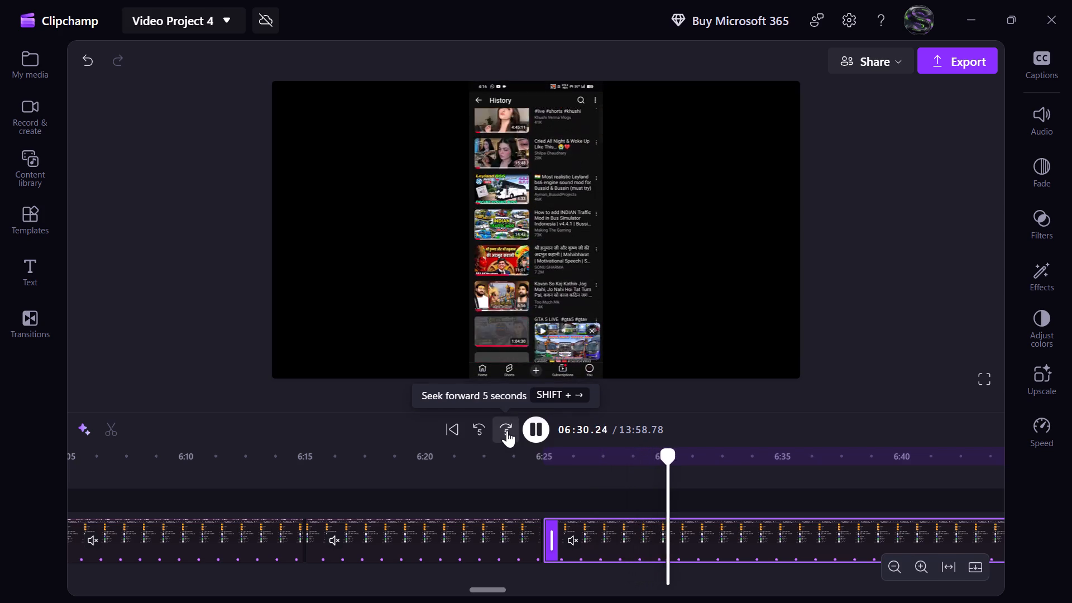
pyautogui.click(510, 430)
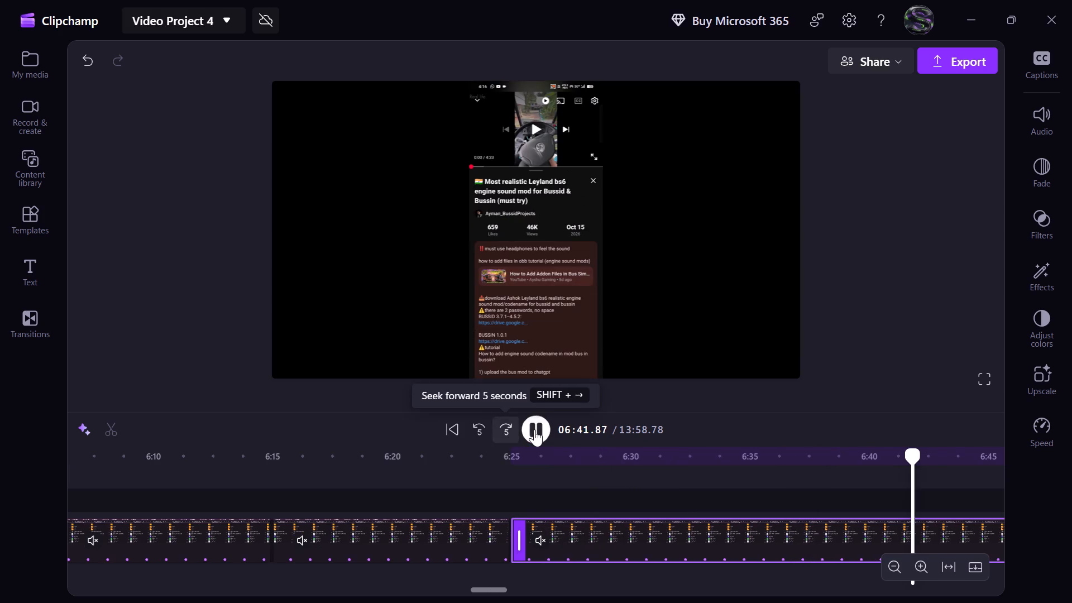
pyautogui.click(480, 428)
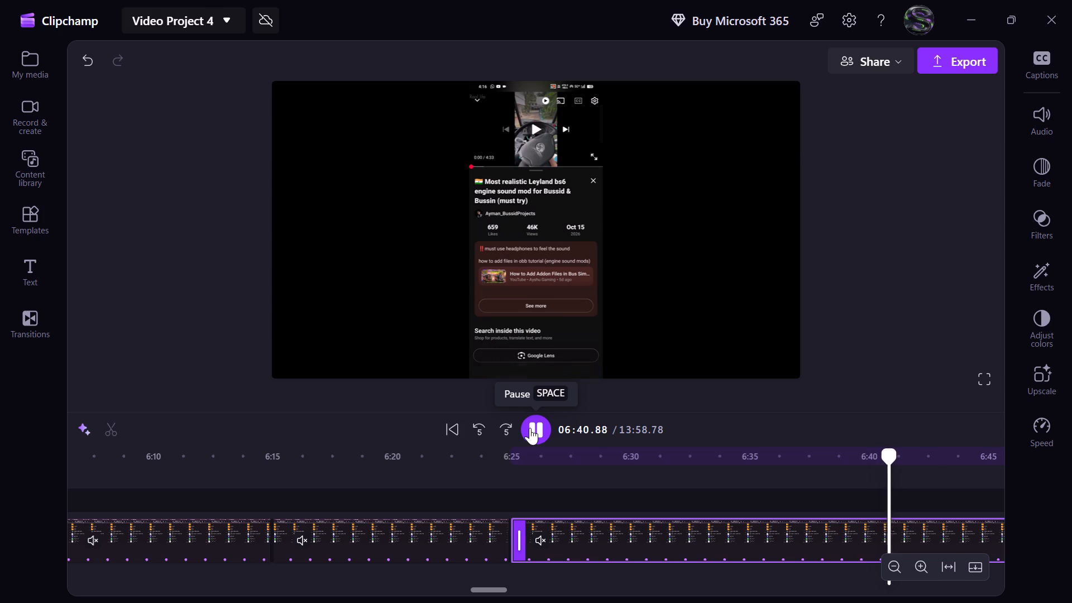
pyautogui.click(530, 428)
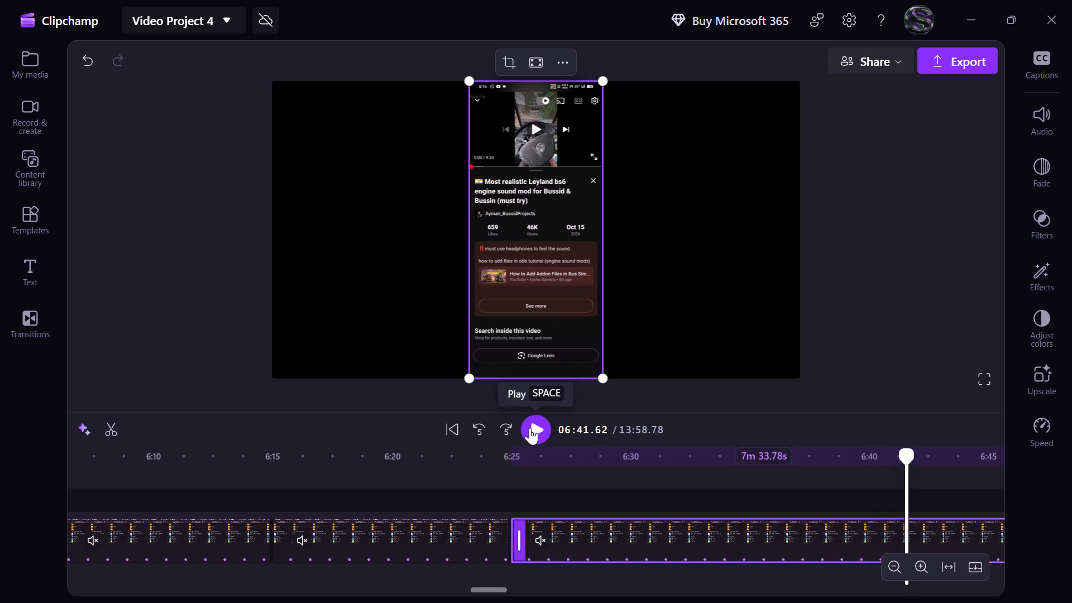
pyautogui.click(601, 430)
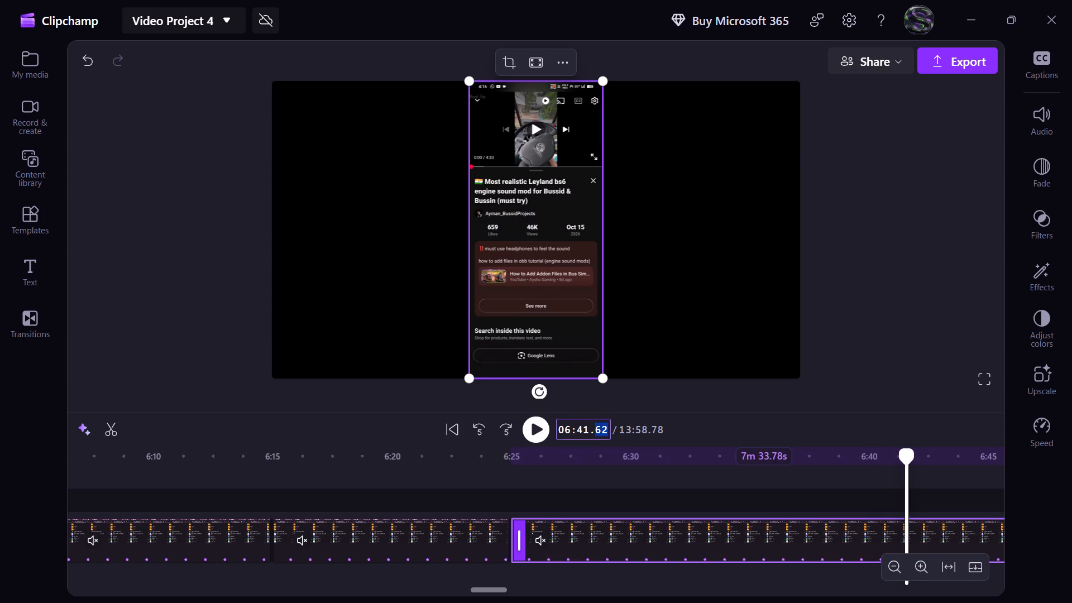
pyautogui.write('60')
pyautogui.press('Return')
pyautogui.click(112, 425)
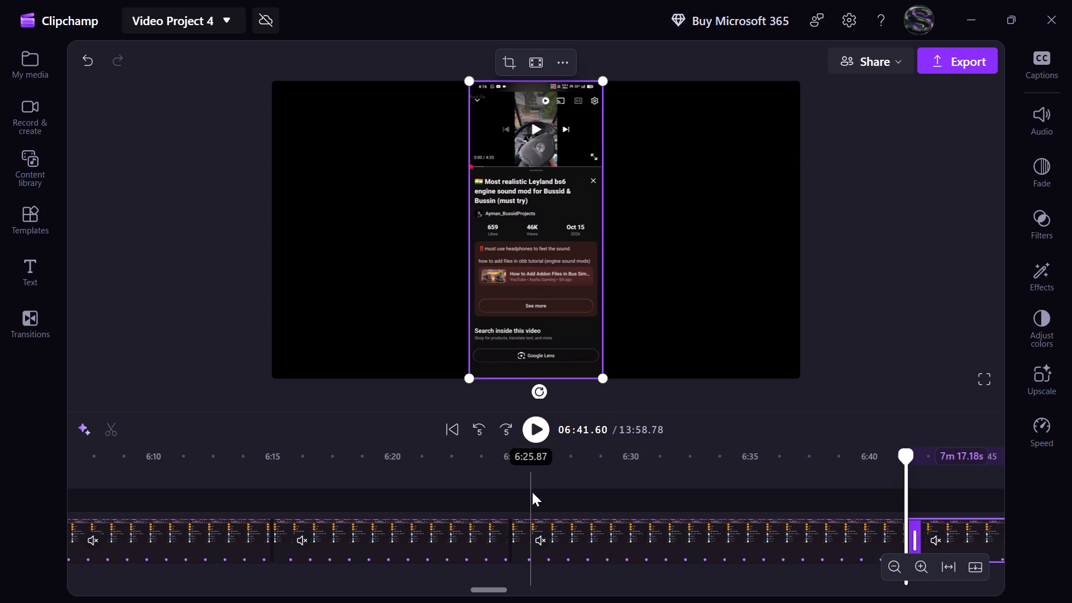
# Delete the recording piece between 06:25 and 06:41.60, close the gap it leaves and briefly play back the join.
pyautogui.click(640, 544)
pyautogui.press('Delete')
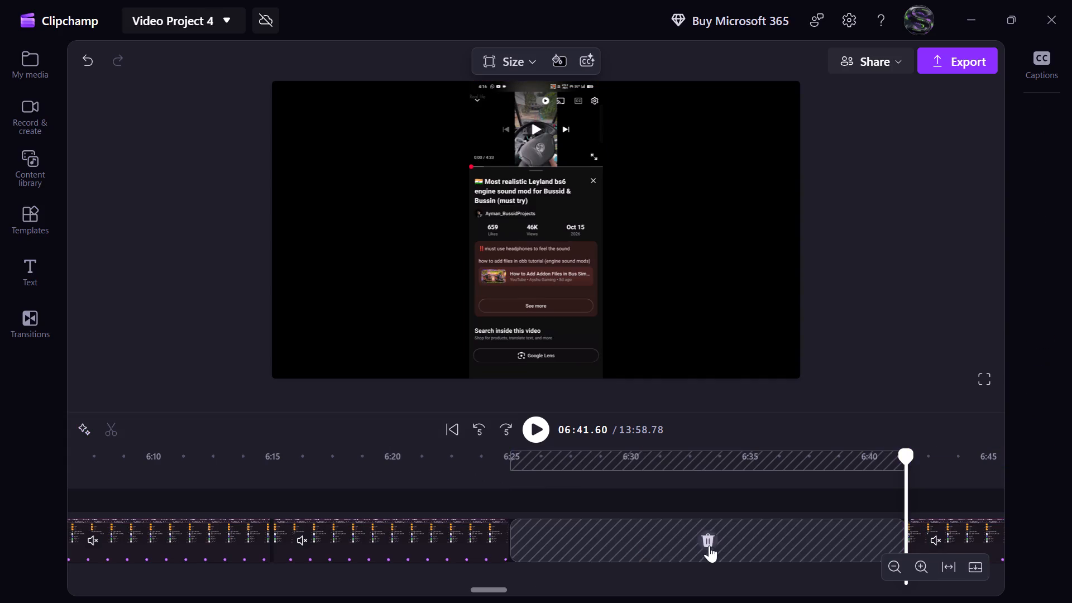
pyautogui.click(709, 545)
pyautogui.click(532, 438)
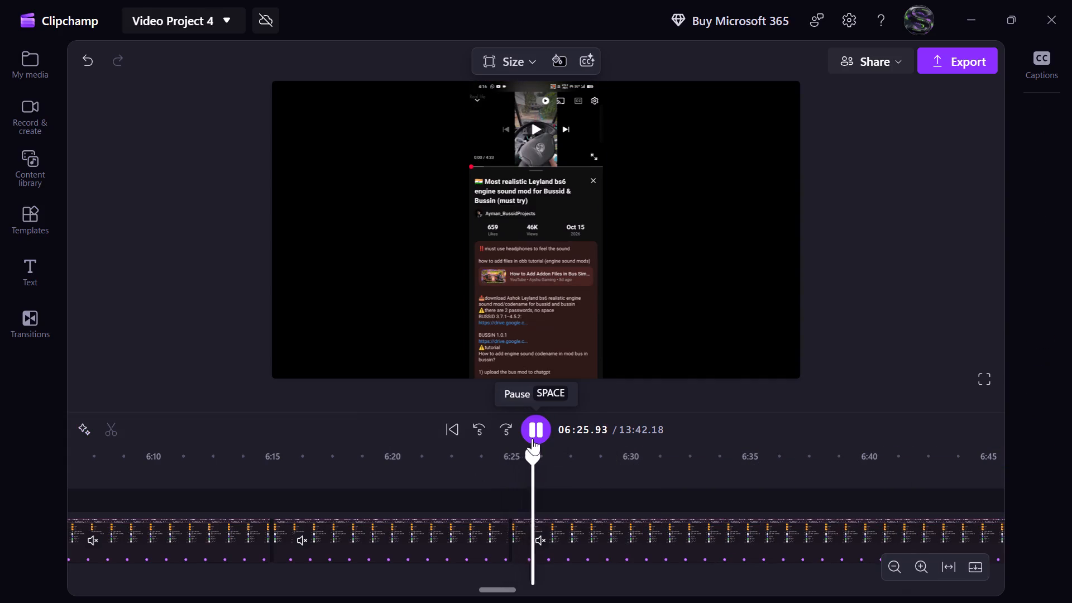
pyautogui.click(532, 438)
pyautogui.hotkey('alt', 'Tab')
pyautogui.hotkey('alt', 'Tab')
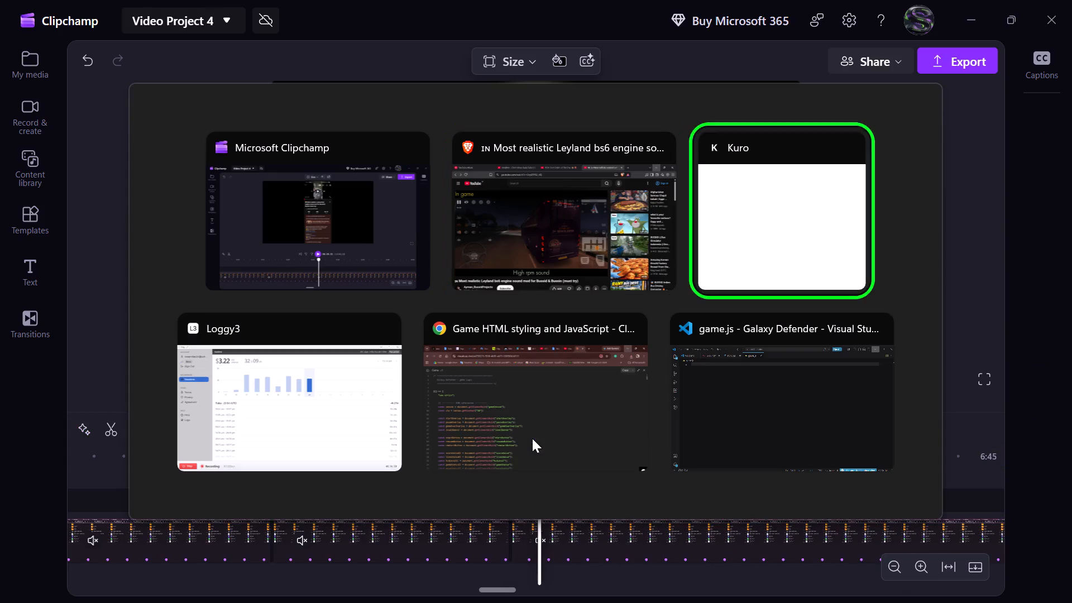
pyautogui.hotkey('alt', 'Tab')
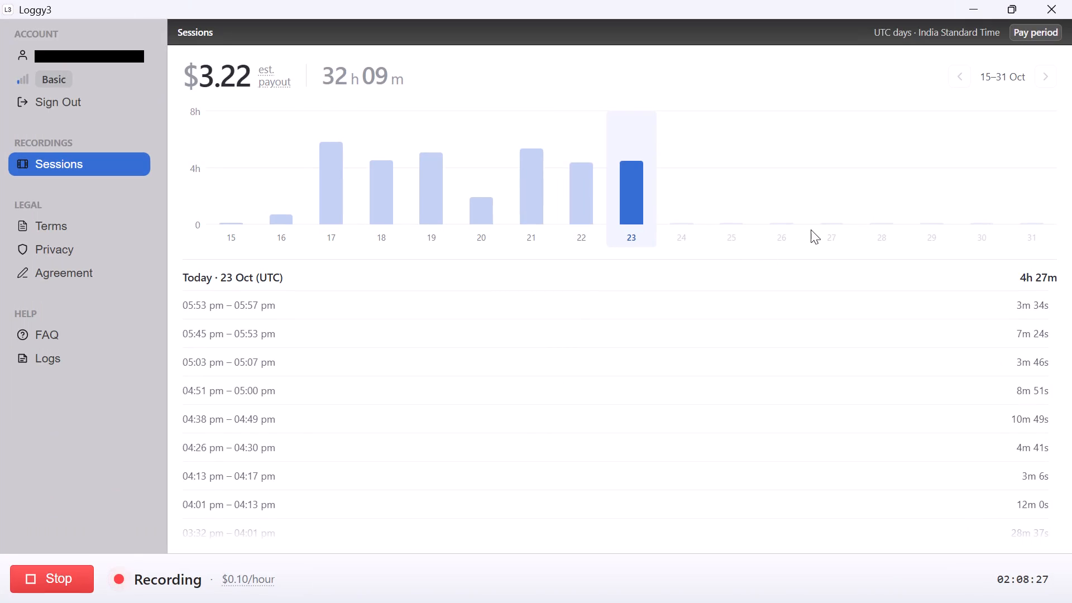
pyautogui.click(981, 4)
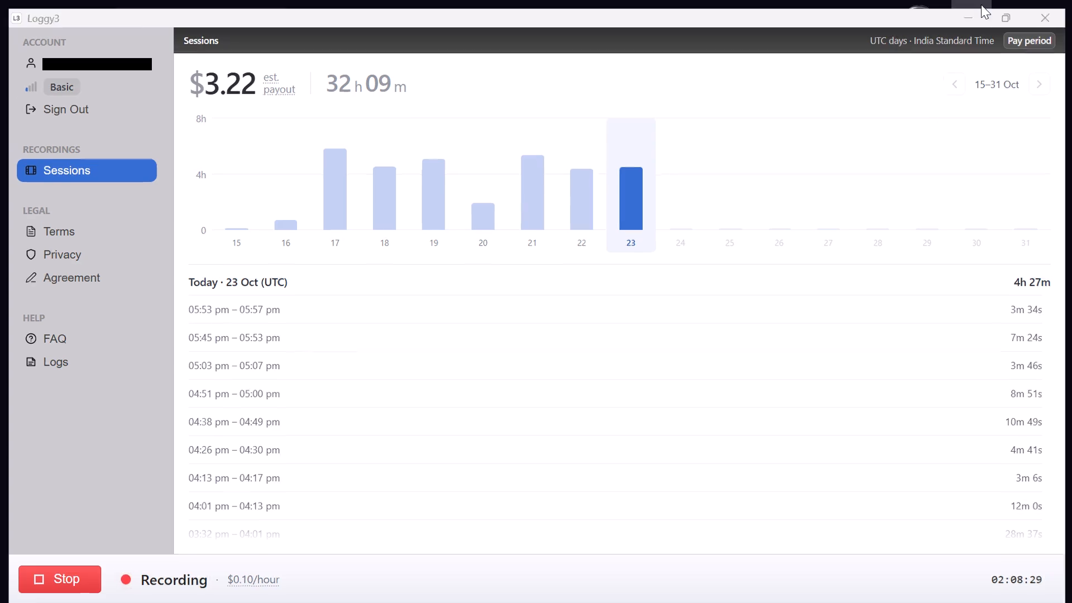
# Switch to the Brave browser window showing the Leyland bs6 engine sound mod video on YouTube.
pyautogui.hotkey('alt', 'Tab')
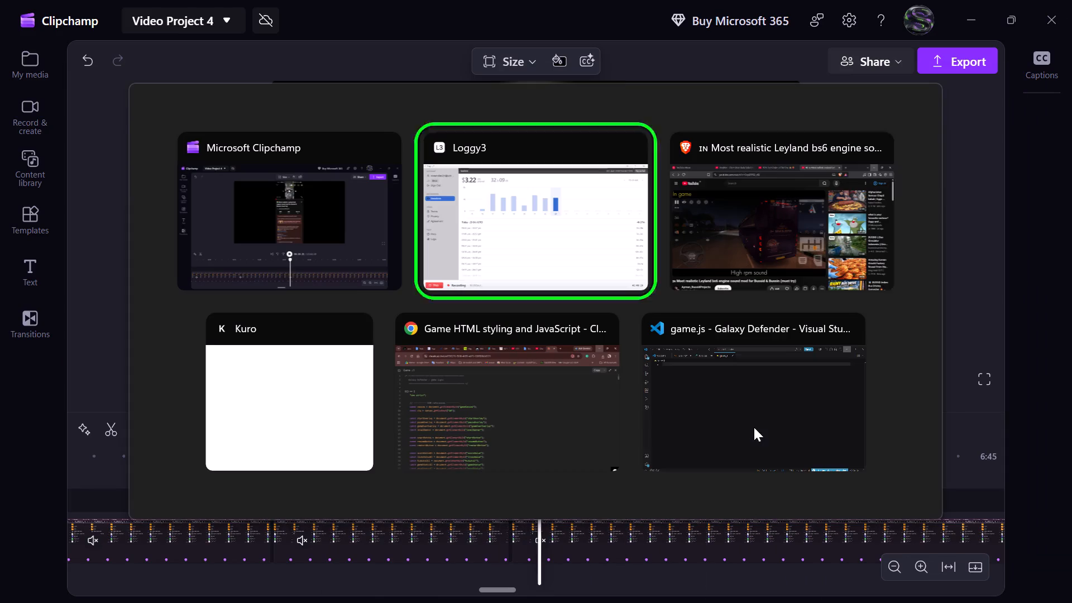
pyautogui.hotkey('alt', 'Tab')
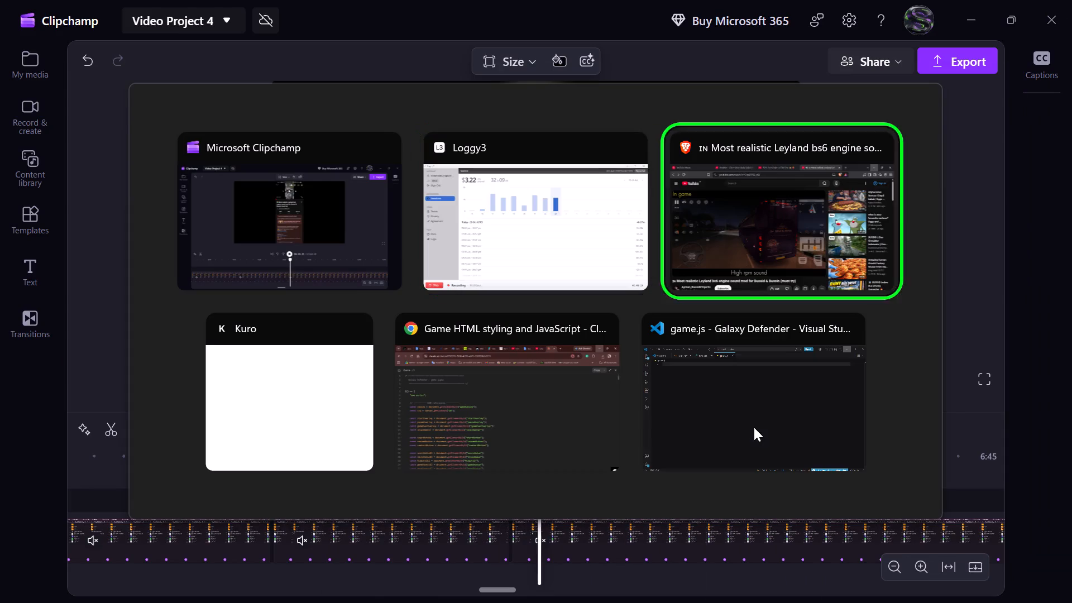
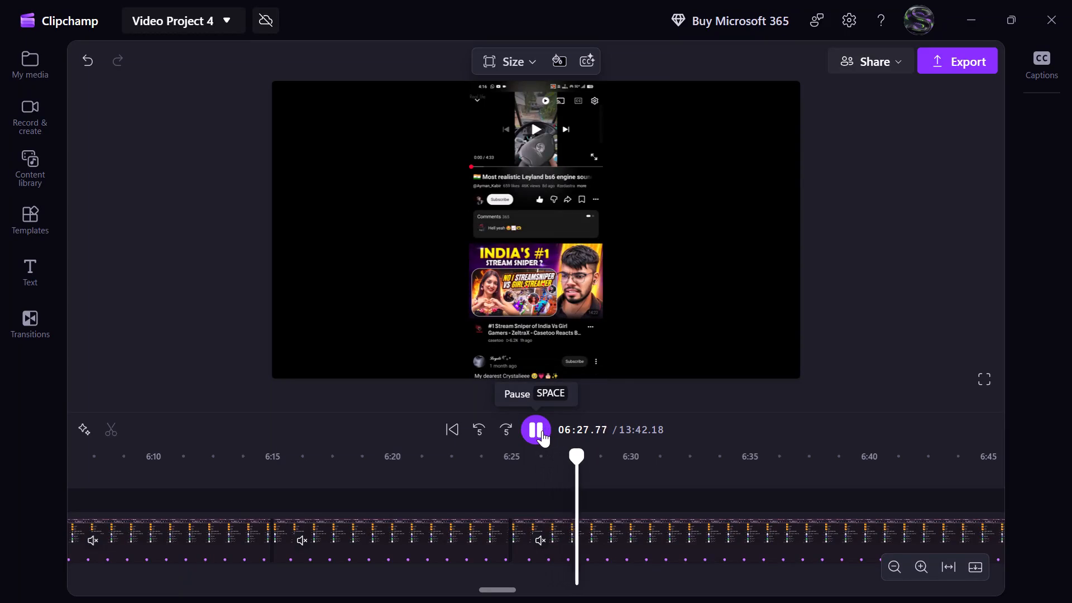
# Find where the Leyland bs6 engine sound mod video's description is expanded in the recording and split the clip at 06:29.20.
pyautogui.click(542, 430)
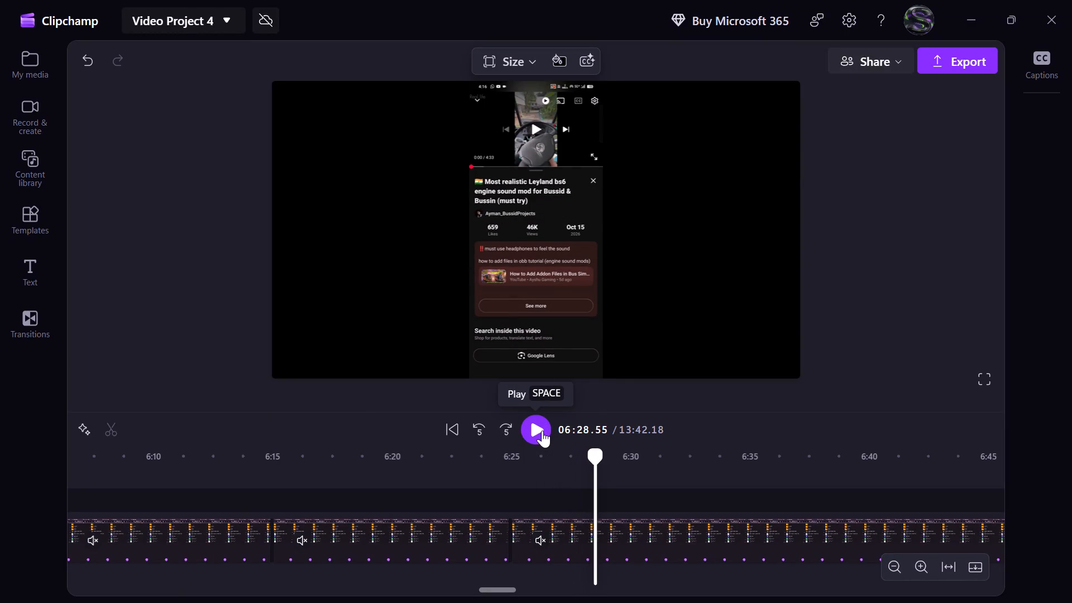
pyautogui.click(542, 430)
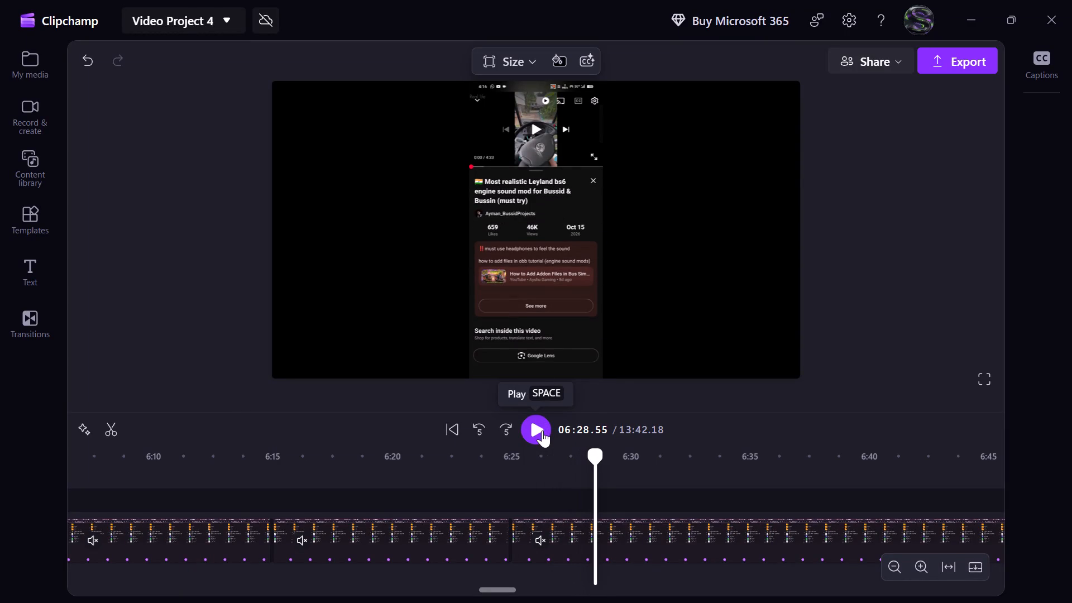
pyautogui.click(542, 430)
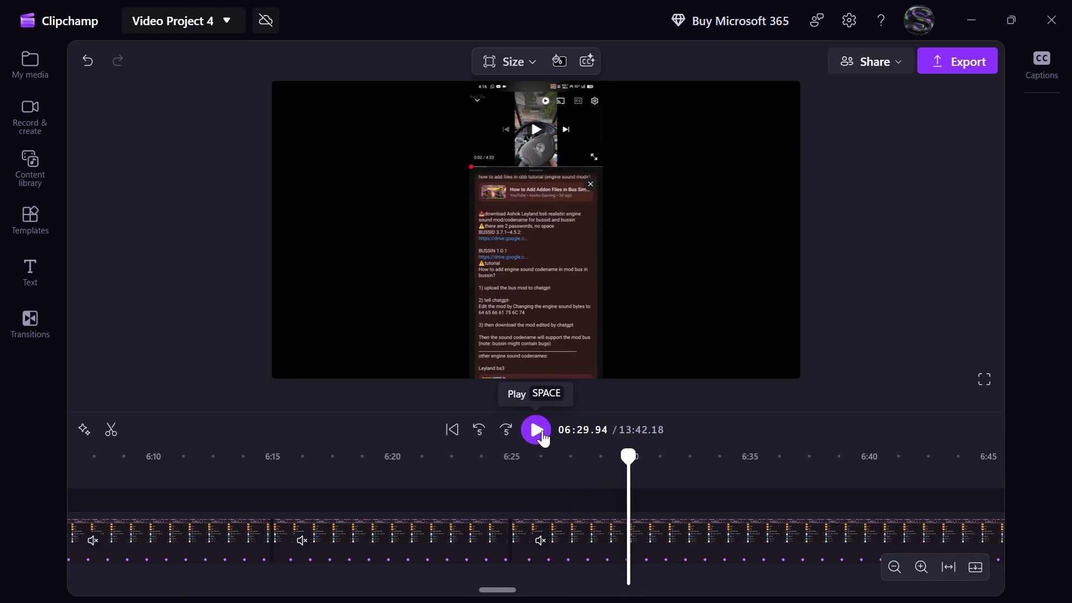
pyautogui.click(610, 461)
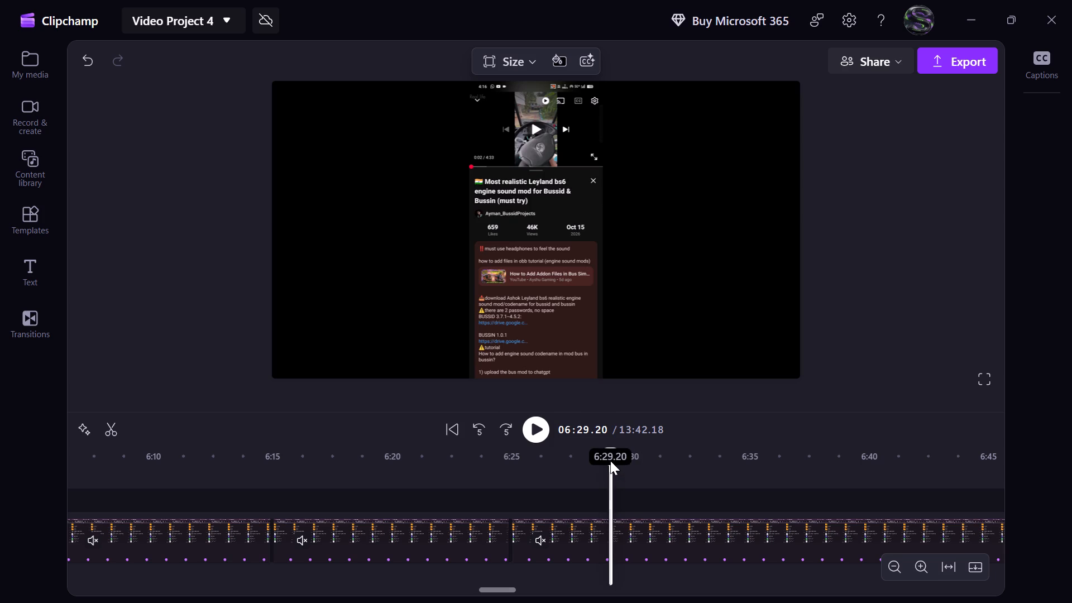
pyautogui.click(108, 424)
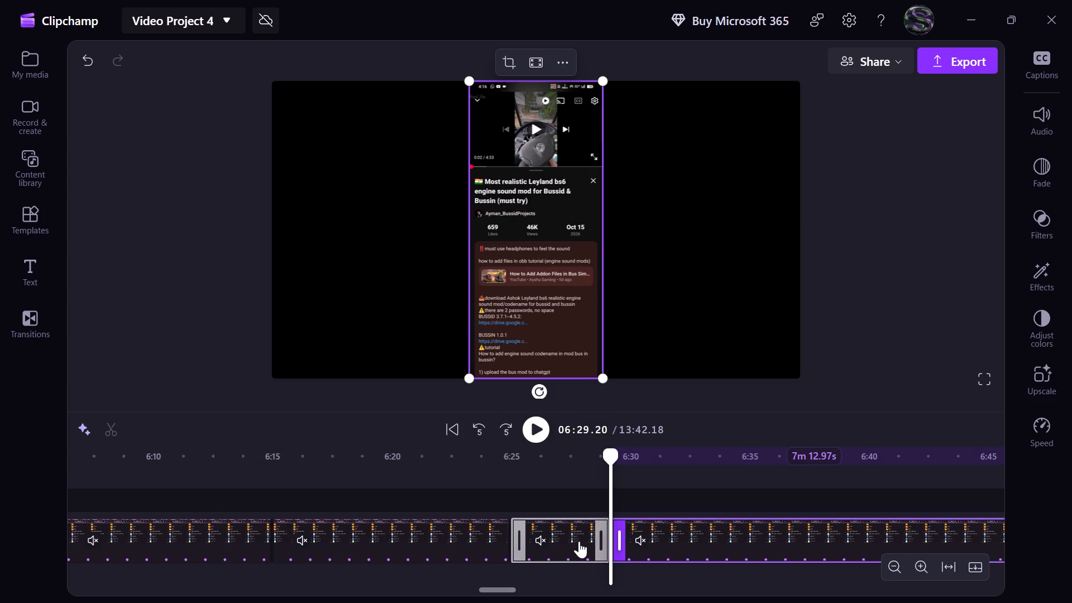
# Delete the recording piece between 06:25 and 06:29.20 and close the gap it leaves.
pyautogui.click(580, 542)
pyautogui.press('Delete')
pyautogui.click(568, 541)
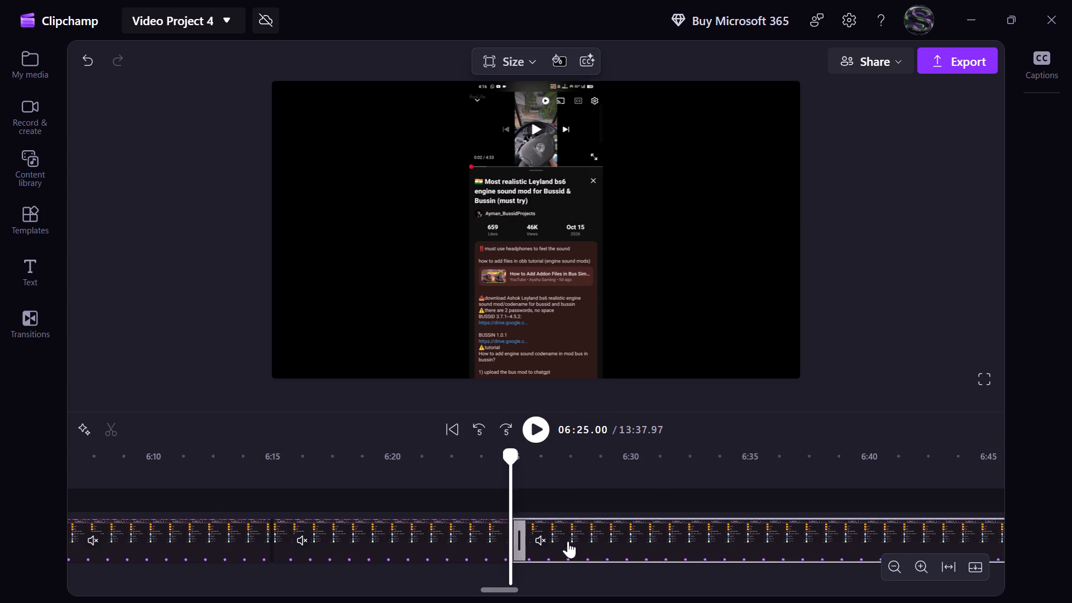
# Find where the recording returns from Google Drive to the engine sound mod video's description and split the clip at 06:55.00.
pyautogui.click(532, 432)
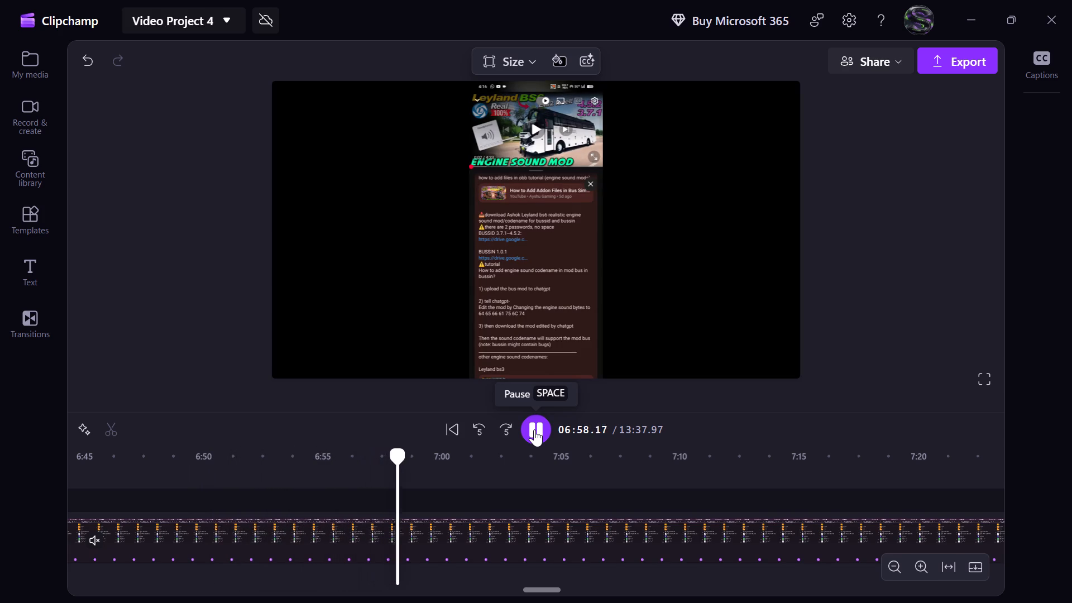
pyautogui.click(534, 429)
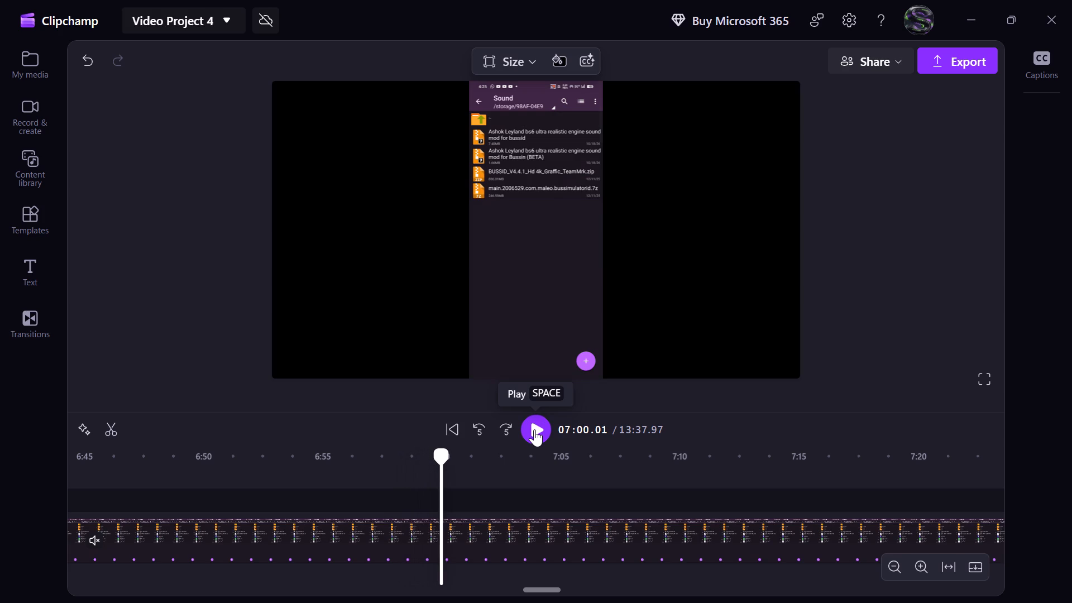
pyautogui.click(489, 432)
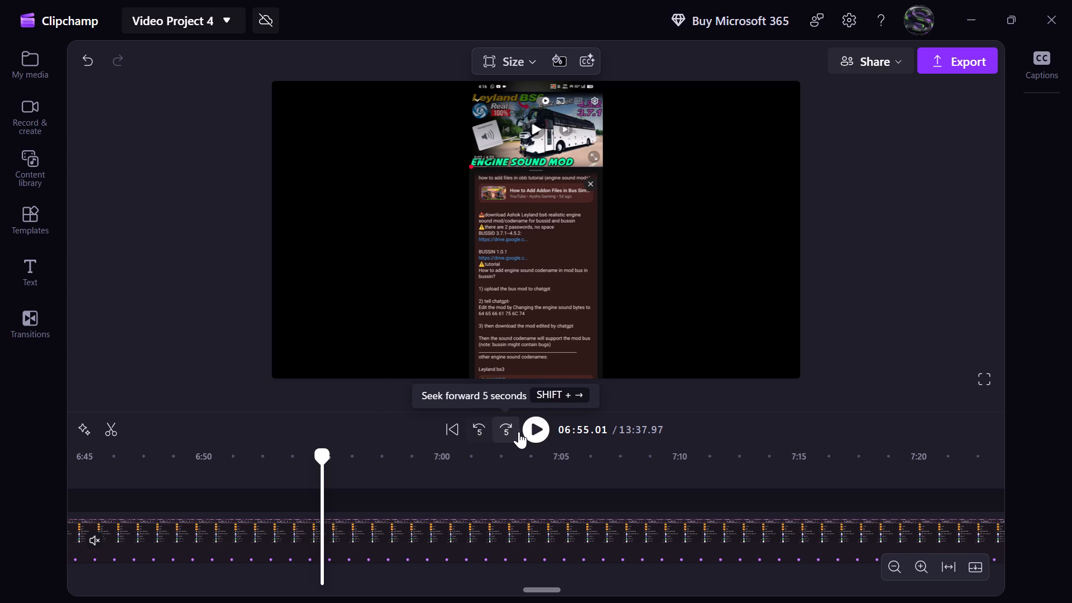
pyautogui.click(537, 430)
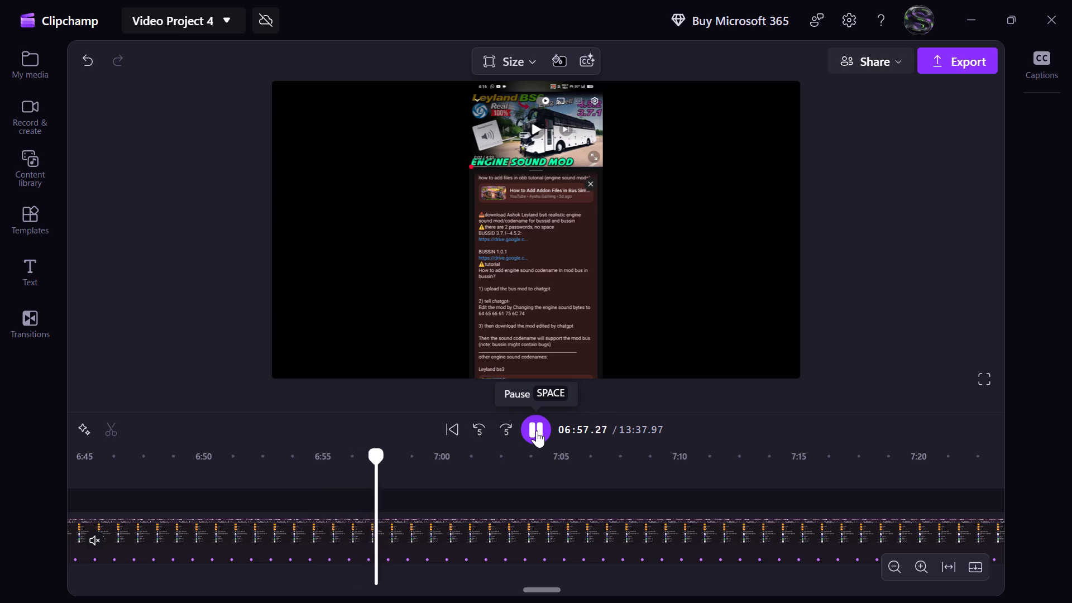
pyautogui.click(537, 430)
pyautogui.click(483, 429)
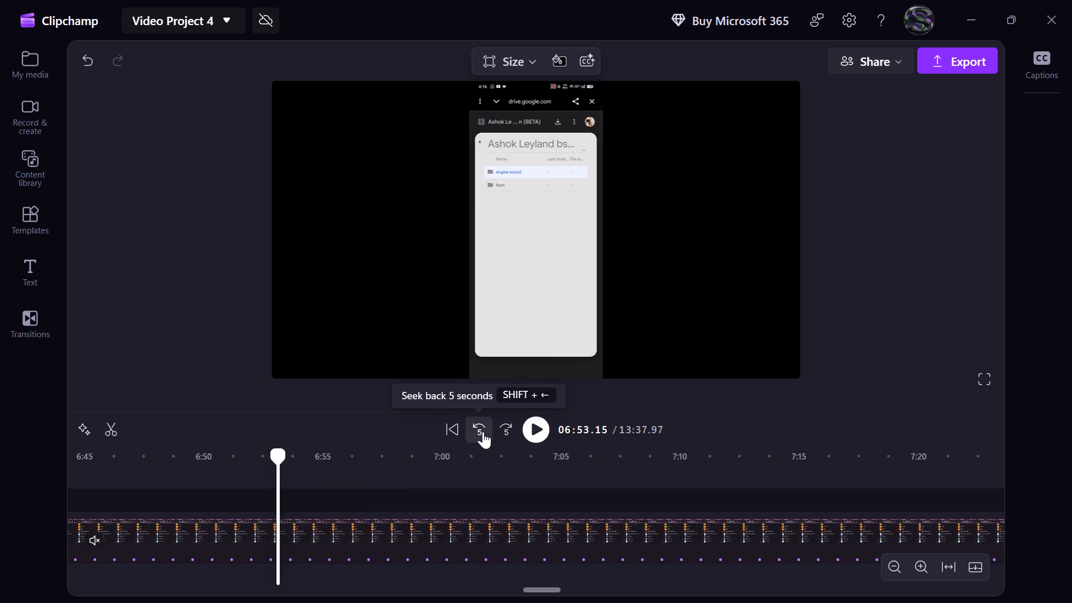
pyautogui.click(318, 452)
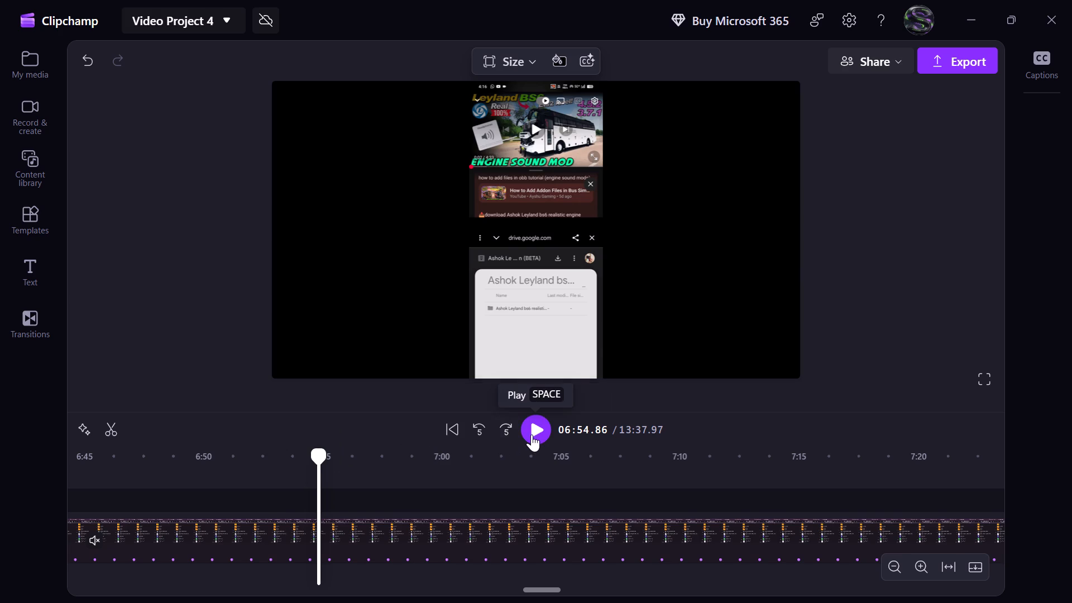
pyautogui.click(532, 434)
pyautogui.click(532, 434)
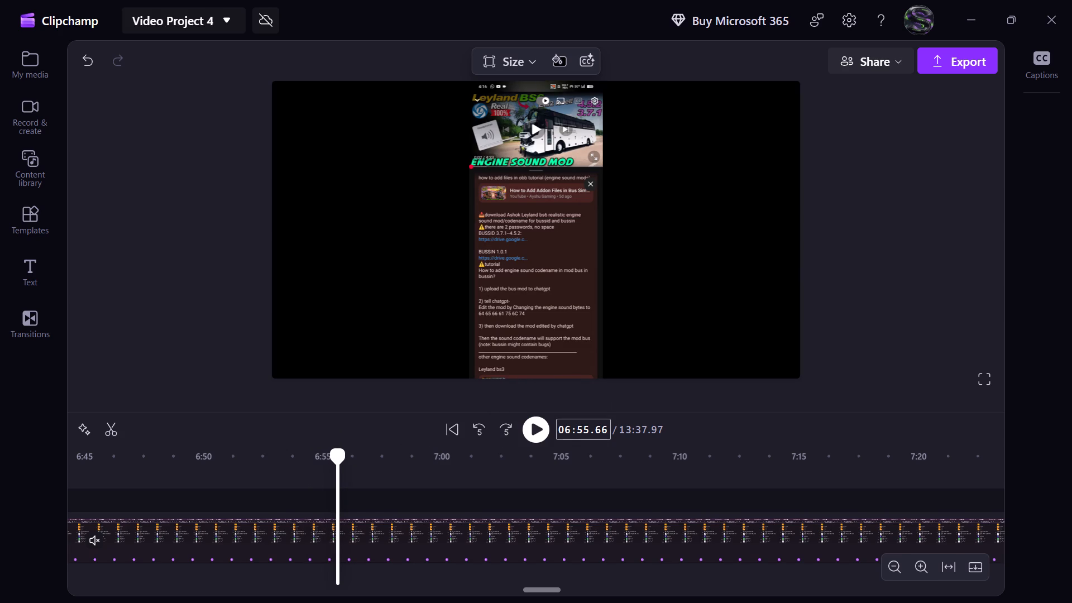
pyautogui.click(597, 432)
pyautogui.write('00')
pyautogui.press('Return')
pyautogui.click(109, 428)
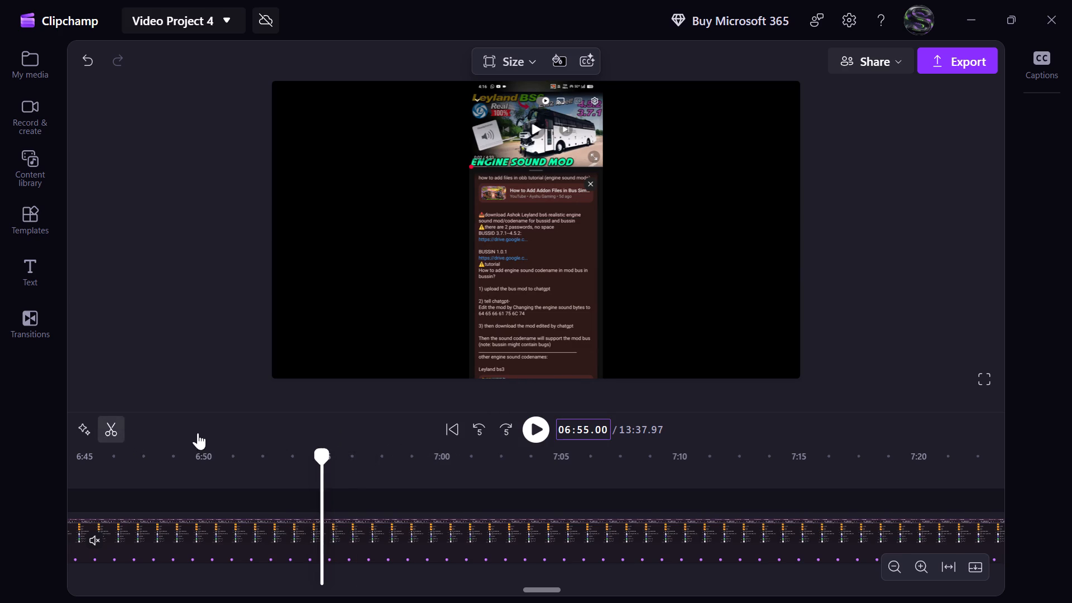
# Find where the file manager's Sound folder appears in the recording and split the clip at 07:00.00.
pyautogui.click(531, 425)
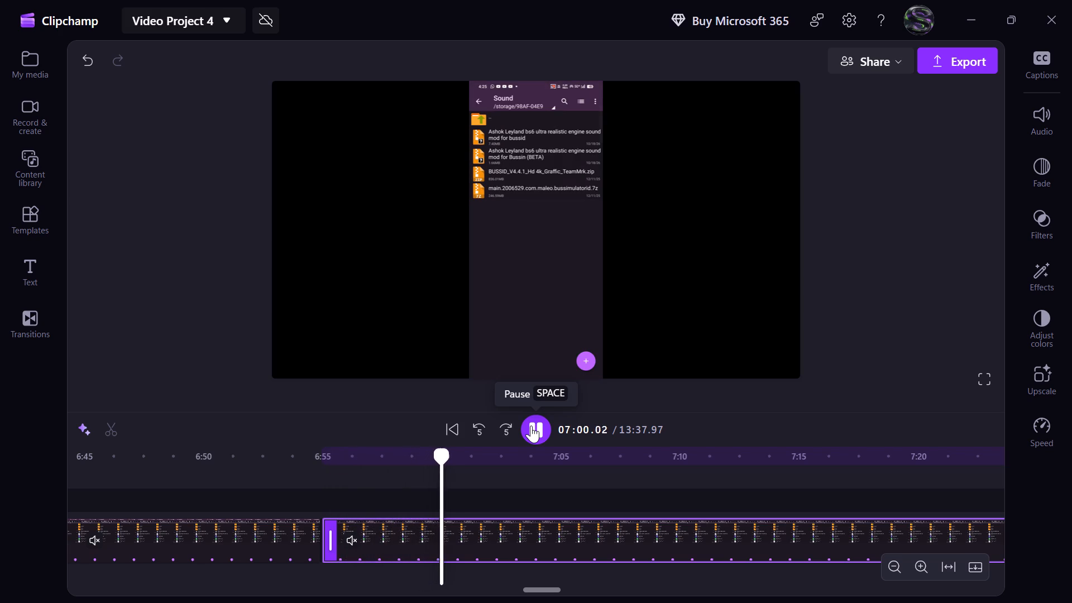
pyautogui.click(531, 425)
pyautogui.click(601, 425)
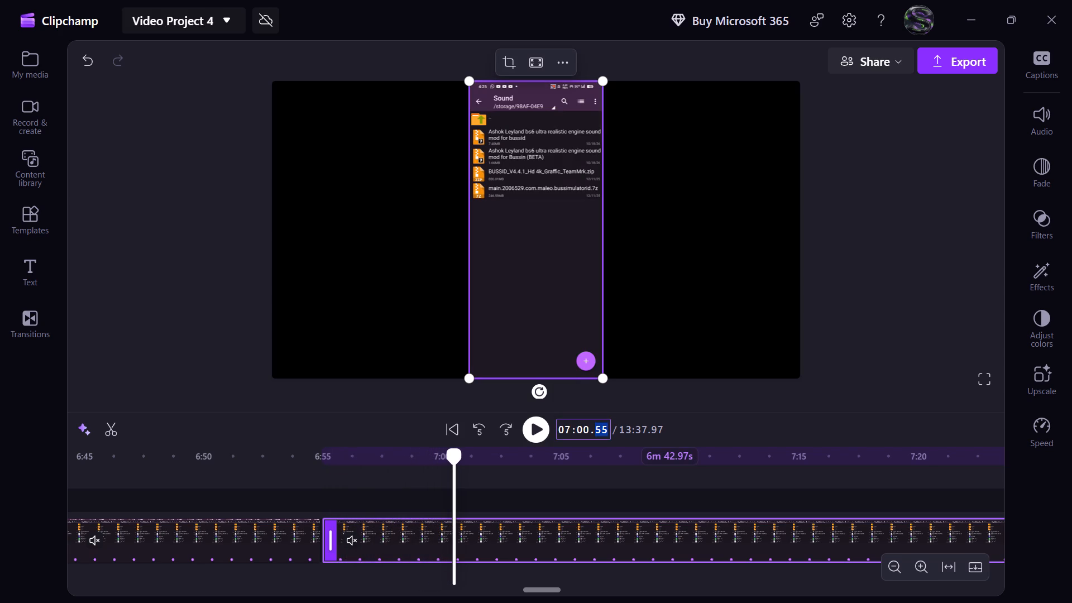
pyautogui.write('00')
pyautogui.press('Return')
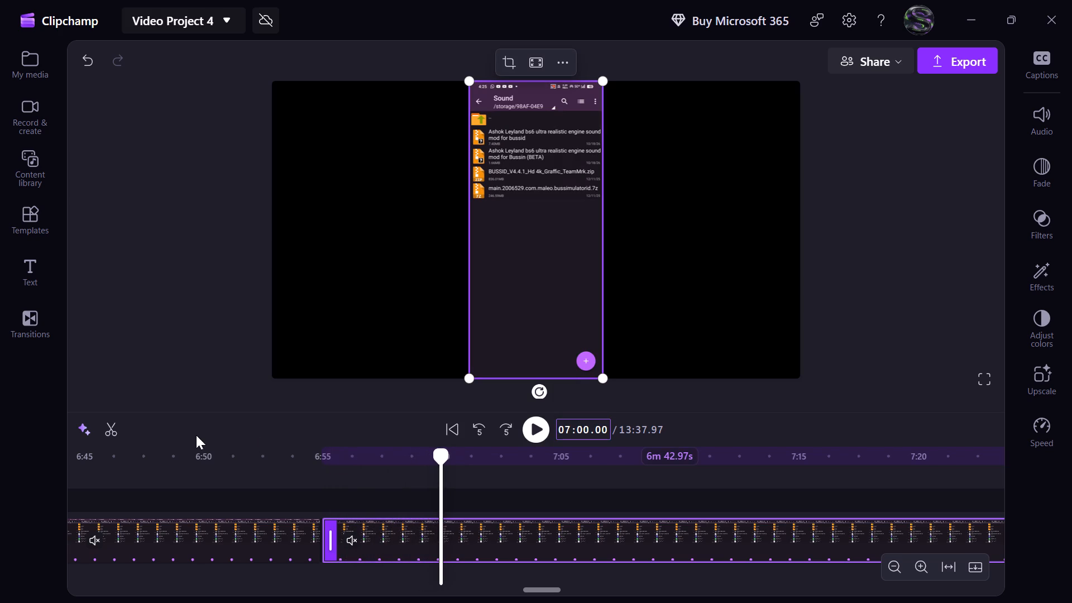
pyautogui.click(120, 435)
# Delete the recording piece between 06:55 and 07:00 and close the gap it leaves.
pyautogui.click(411, 545)
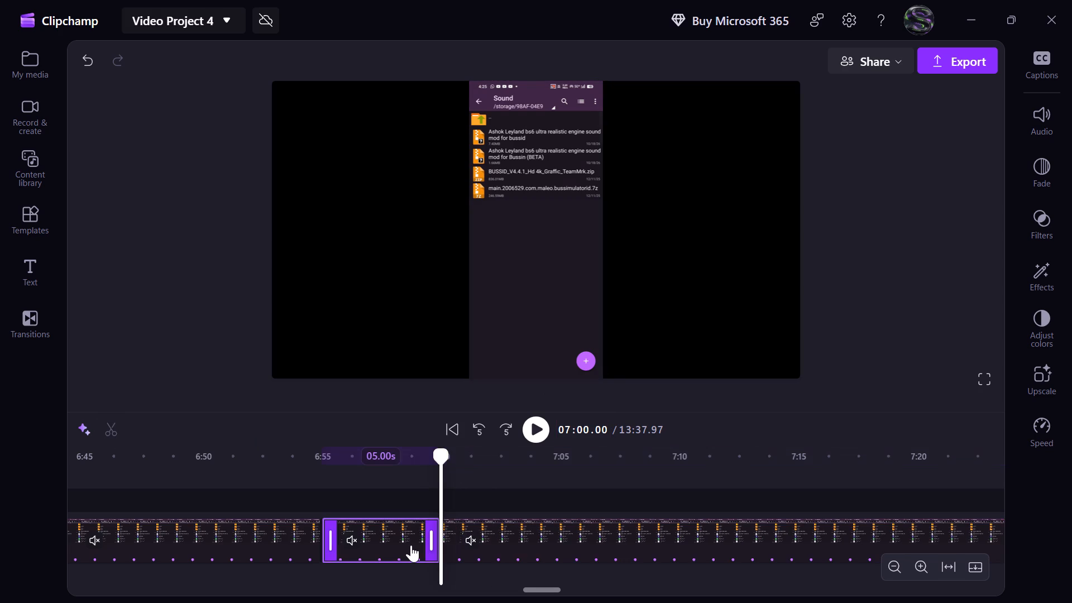
pyautogui.press('Delete')
pyautogui.click(386, 545)
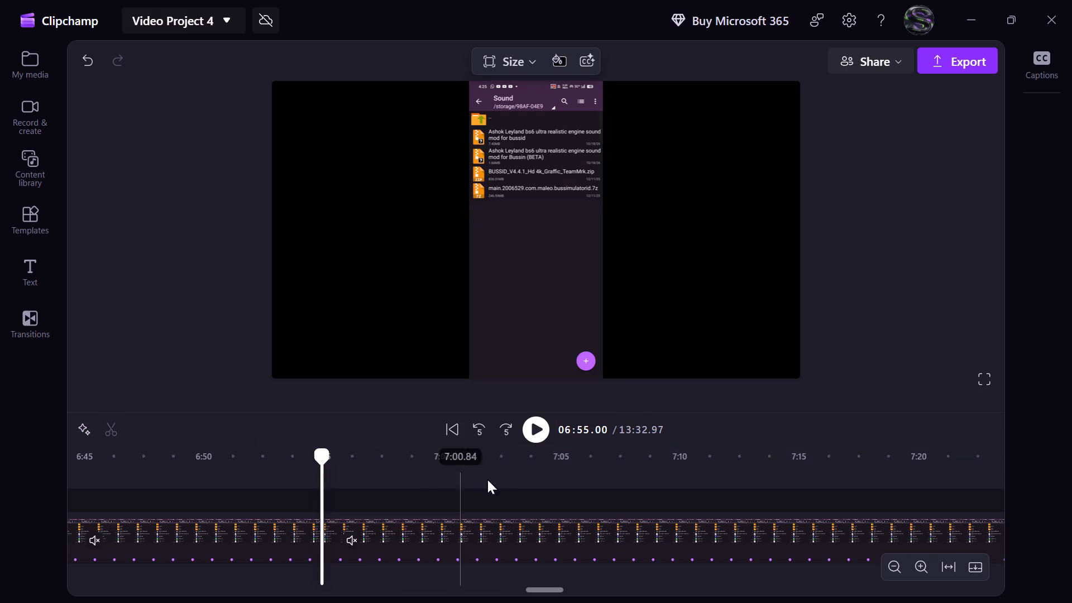
# Locate the early part of the BUSSID_V4.4.1 graphics file extraction in the recording and split the clip at 07:15.00.
pyautogui.click(534, 437)
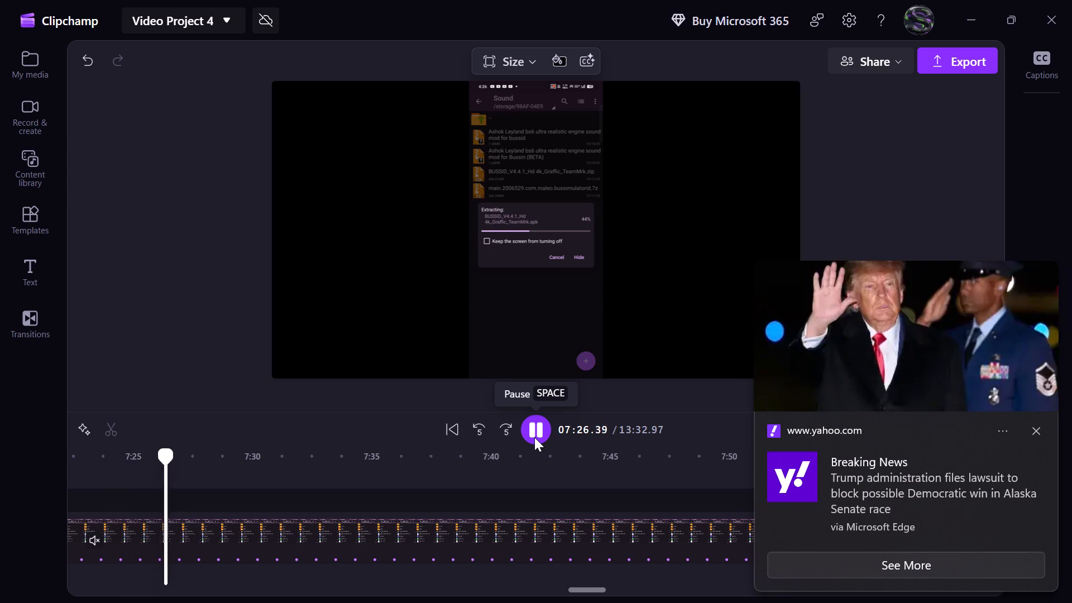
pyautogui.click(1028, 439)
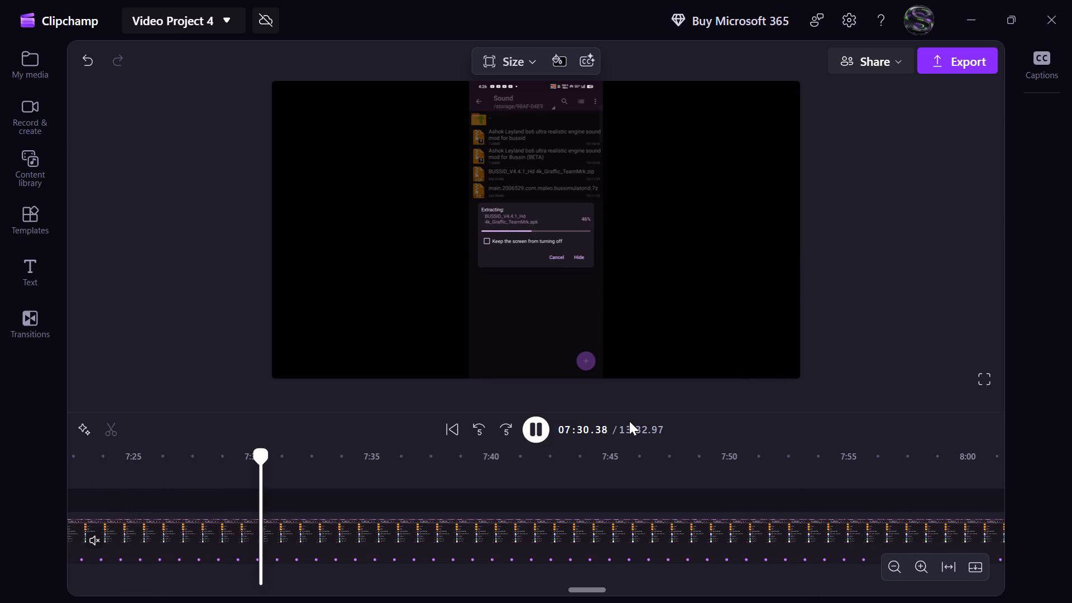
pyautogui.doubleClick(488, 425)
pyautogui.doubleClick(488, 425)
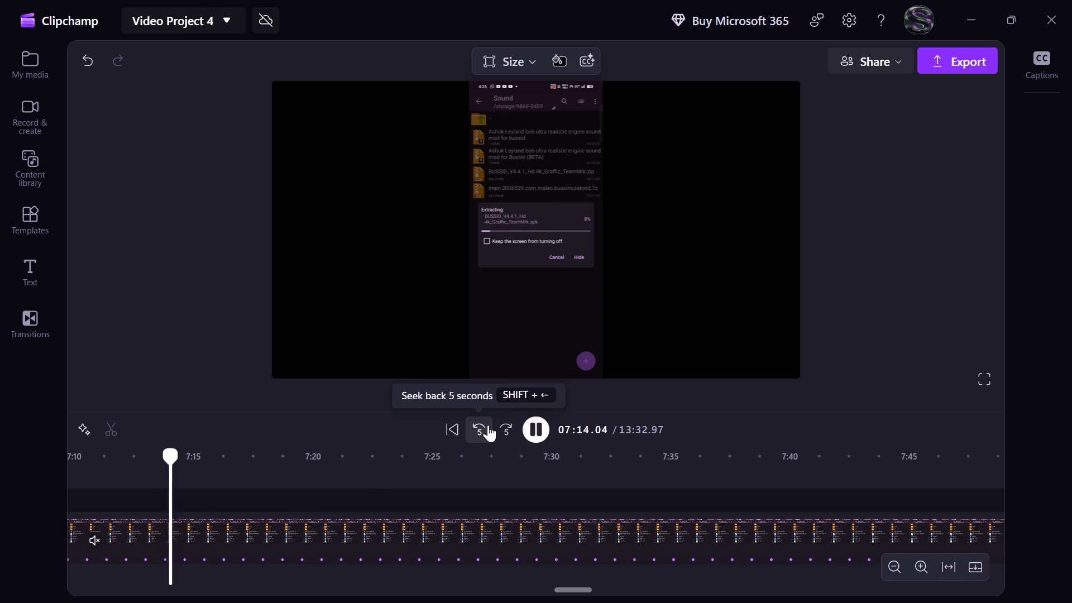
pyautogui.click(532, 427)
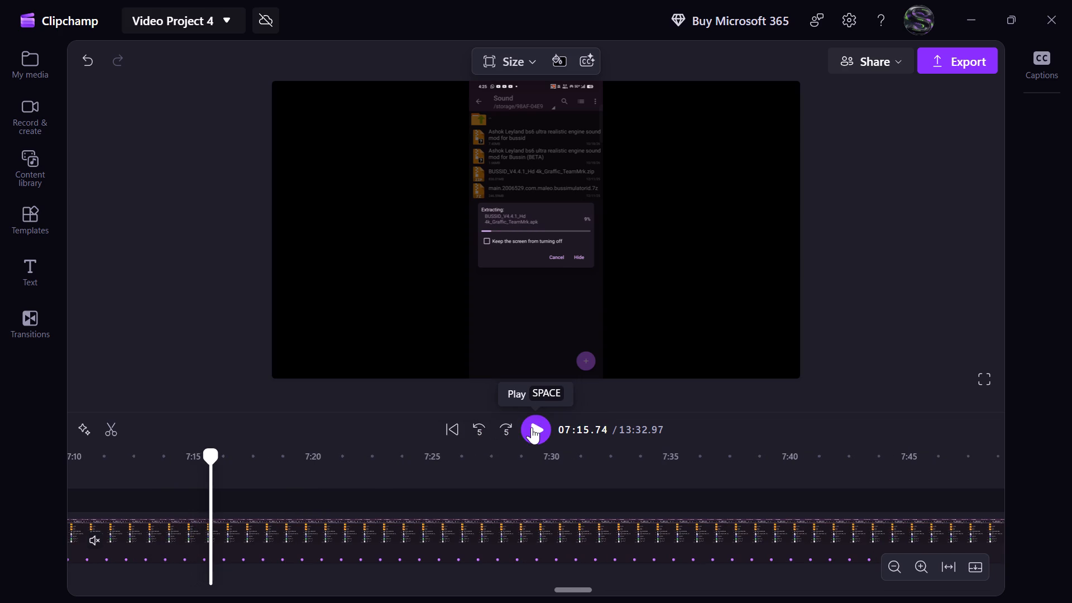
pyautogui.click(592, 429)
pyautogui.click(593, 429)
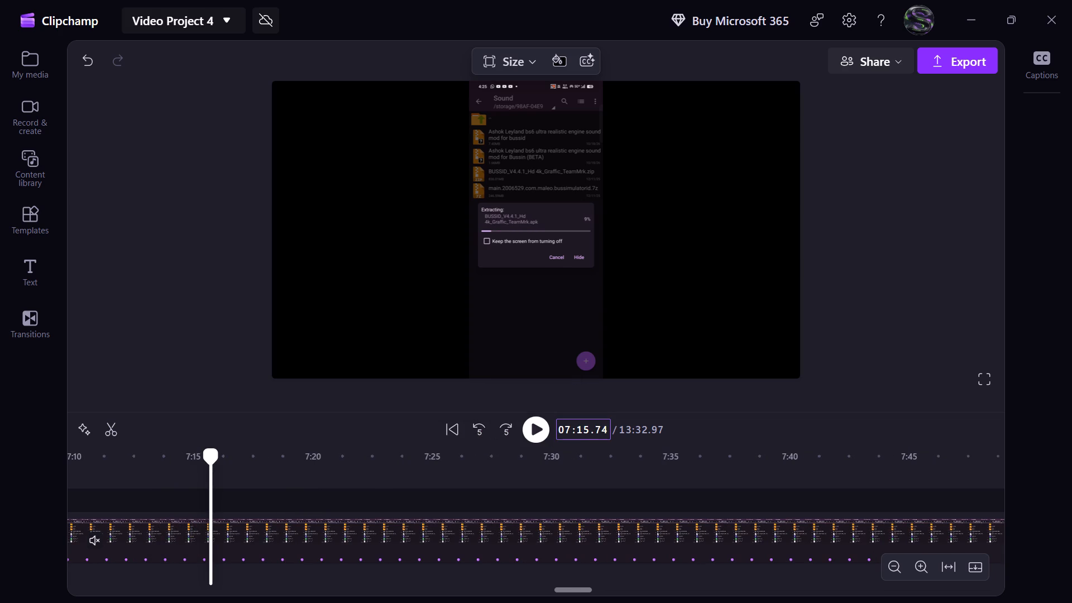
pyautogui.click(603, 429)
pyautogui.write('00')
pyautogui.press('Return')
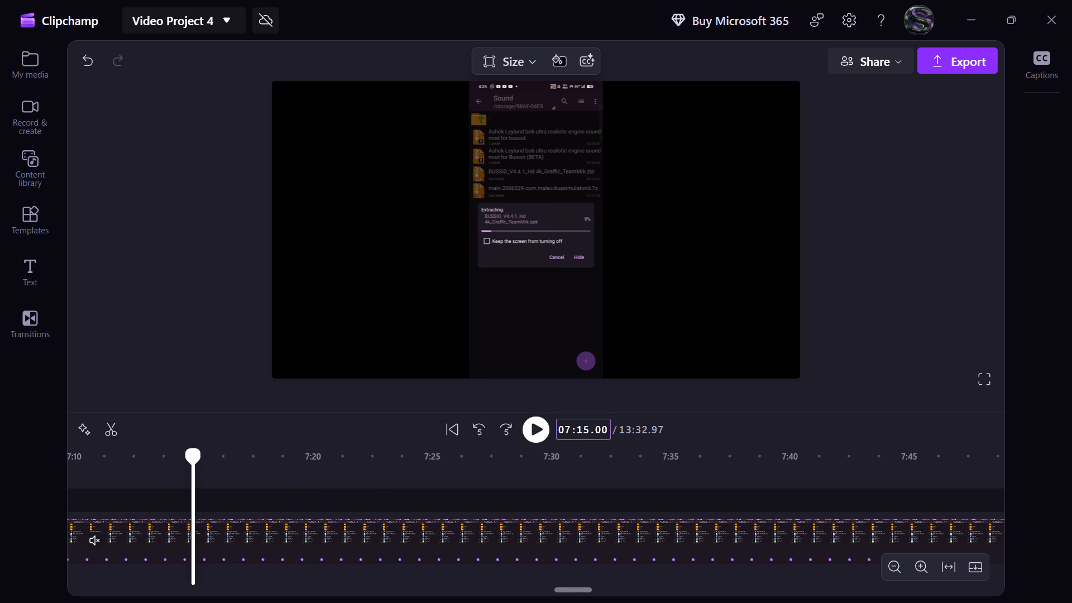
pyautogui.click(113, 437)
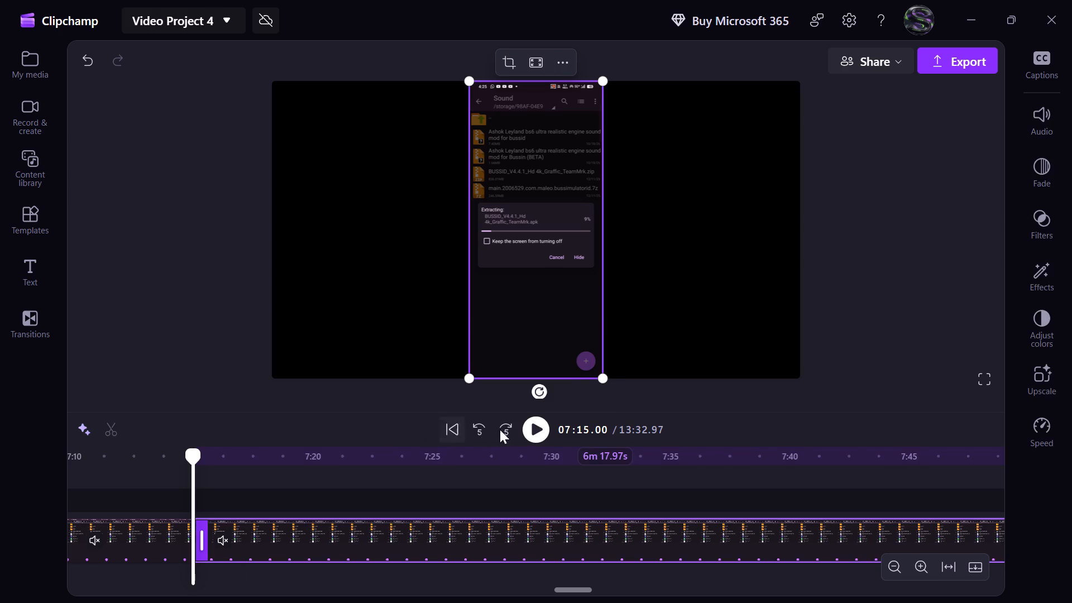
# Find the point just before the BUSSID_V4.4.1 graphics file extraction finishes and split the recording at 07:59.30.
pyautogui.click(527, 432)
pyautogui.click(513, 431)
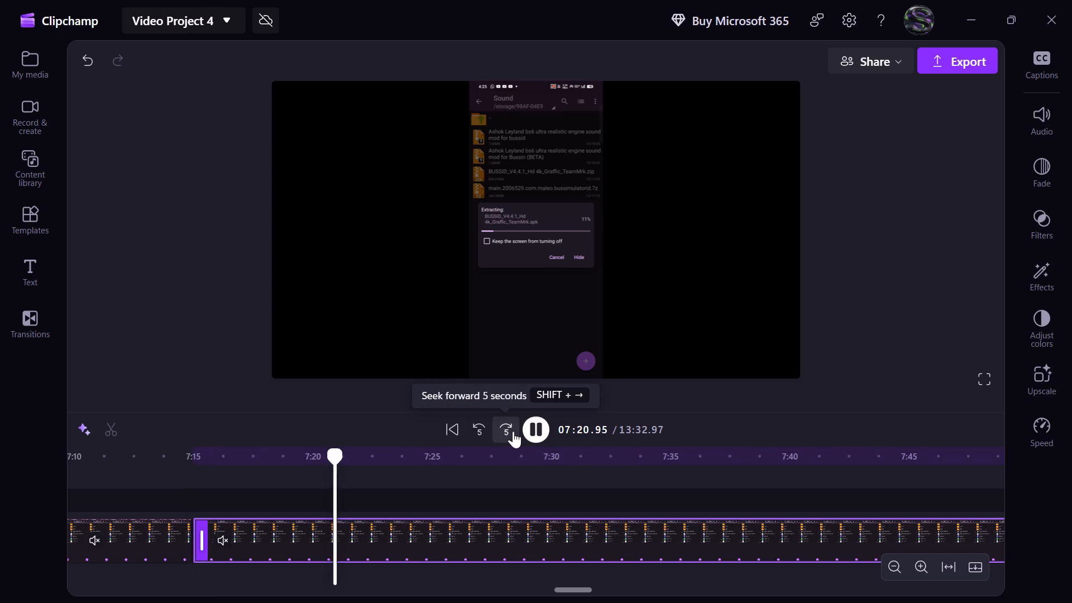
pyautogui.doubleClick(513, 431)
pyautogui.click(513, 431)
pyautogui.click(513, 431)
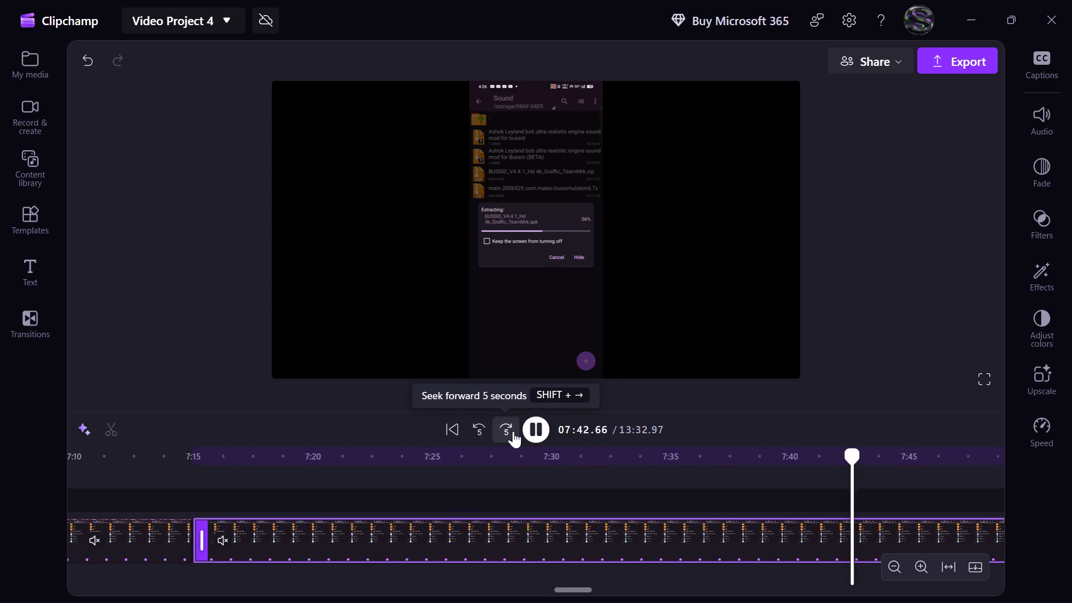
pyautogui.click(513, 431)
pyautogui.click(513, 431)
pyautogui.click(513, 431)
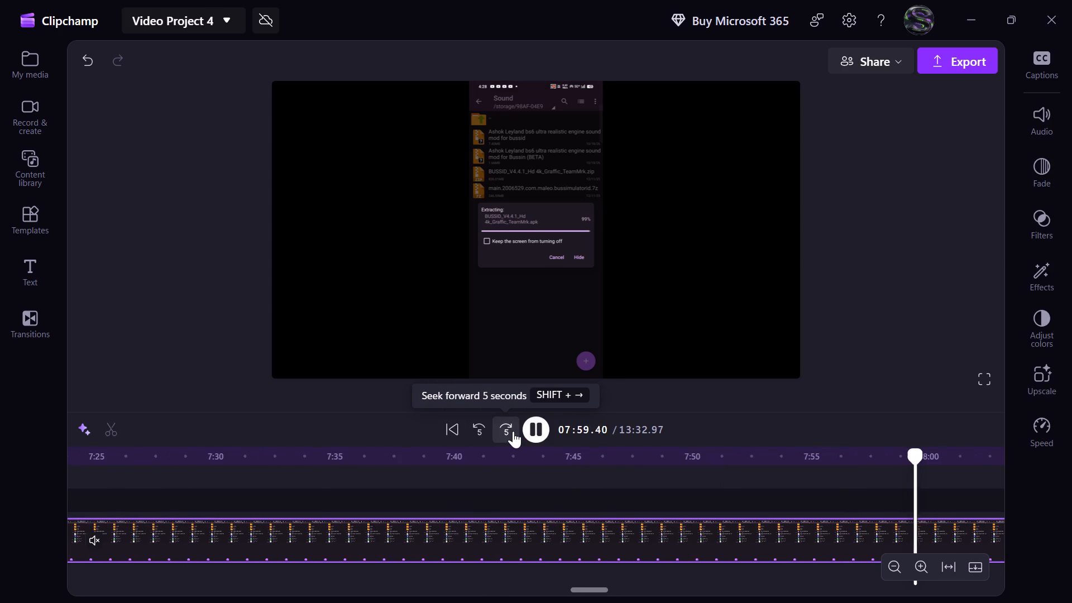
pyautogui.click(484, 427)
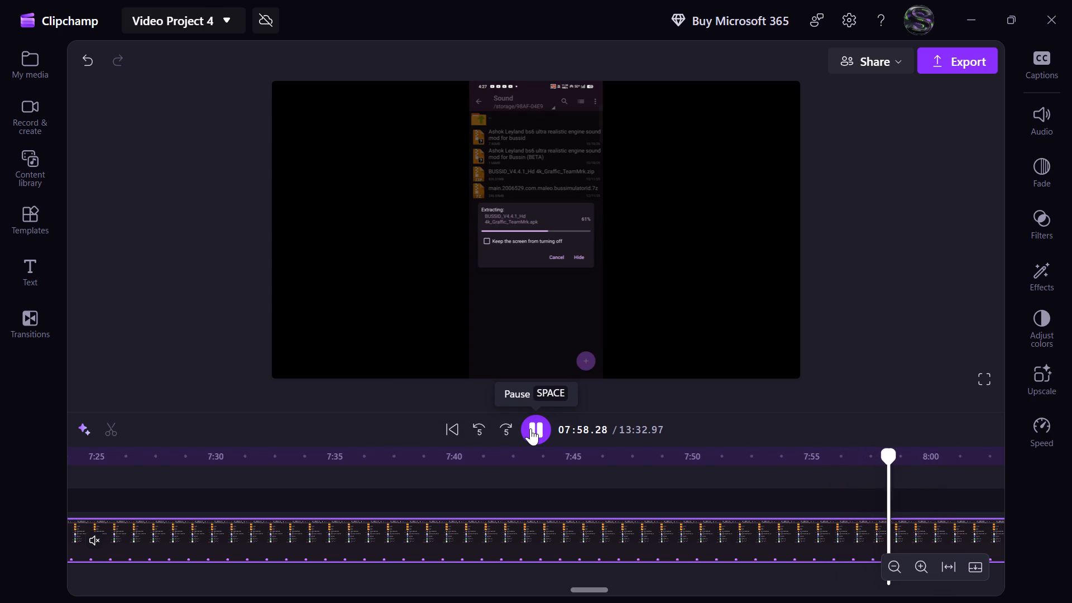
pyautogui.click(530, 428)
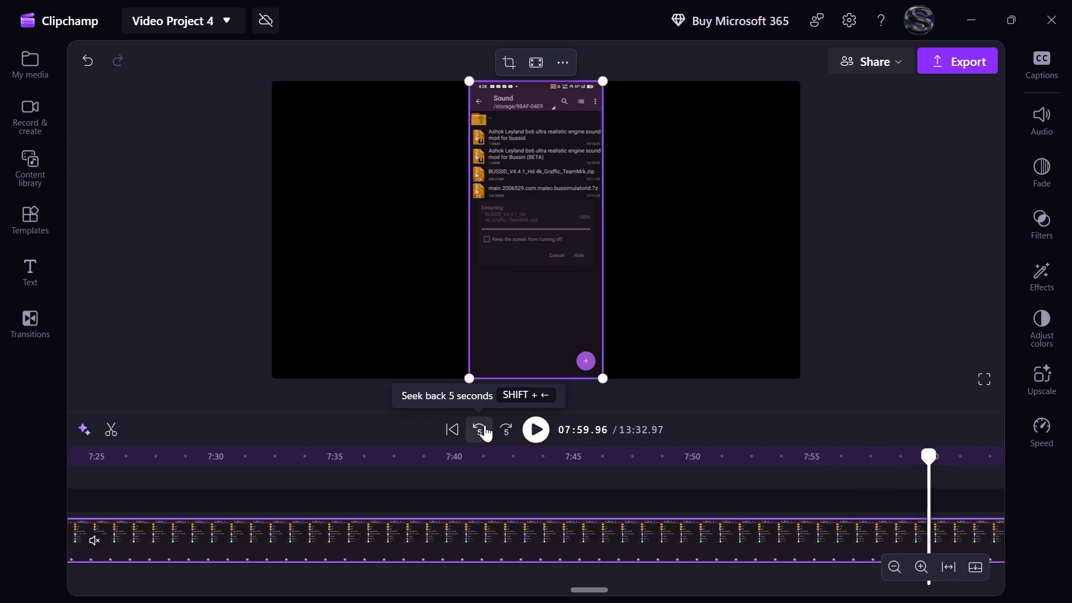
pyautogui.click(595, 422)
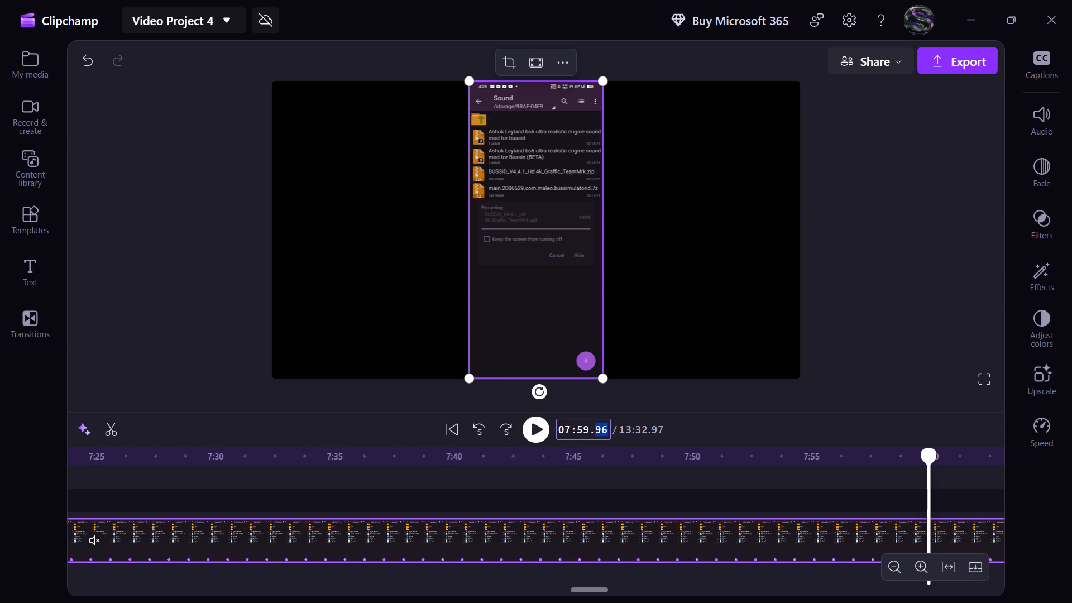
pyautogui.write('30')
pyautogui.press('Return')
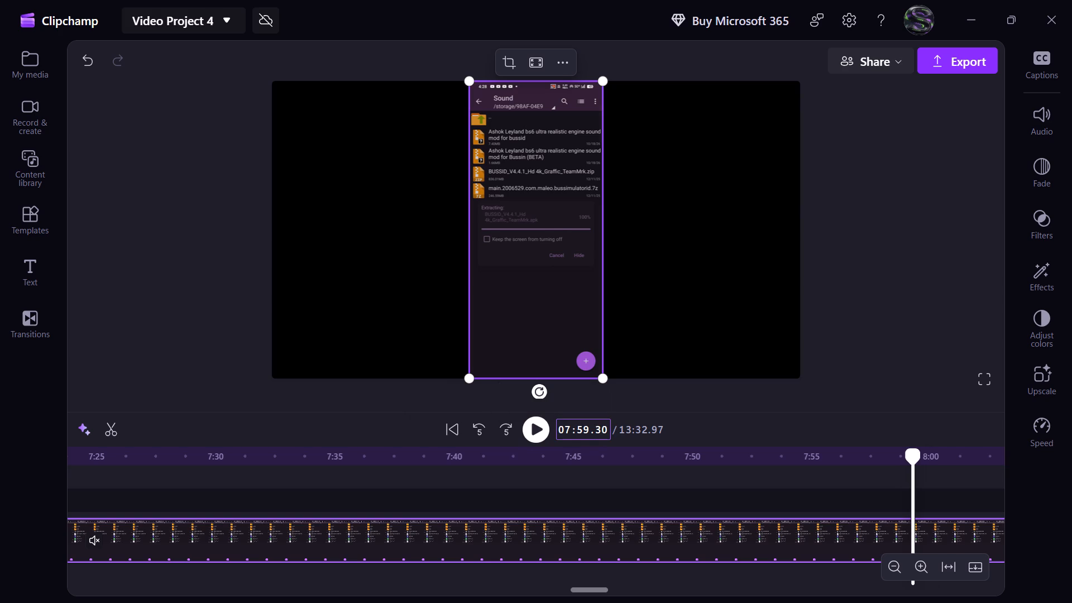
pyautogui.click(117, 435)
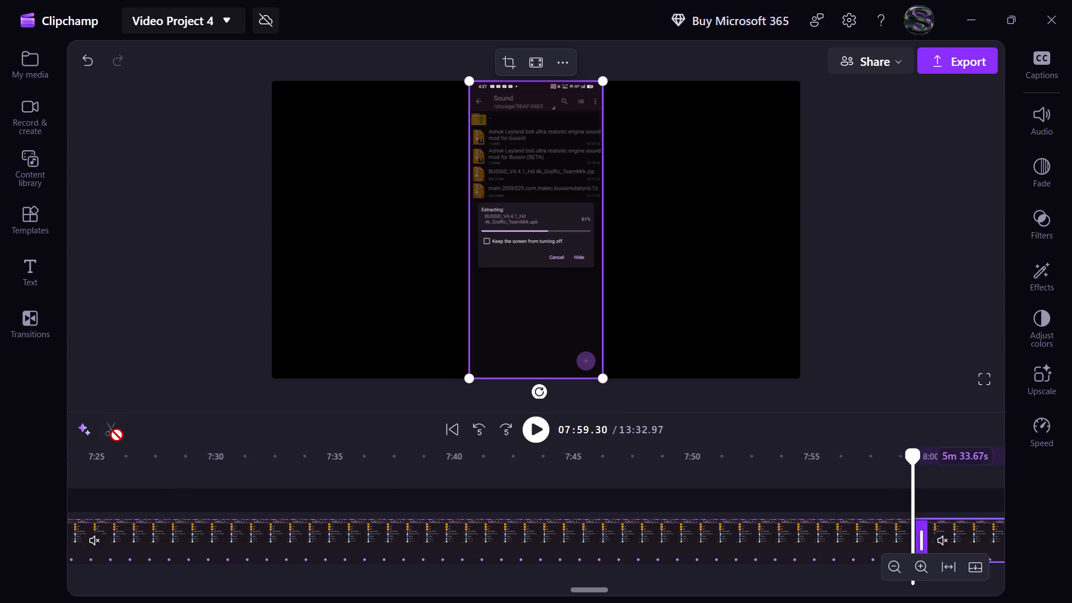
# Delete the recording piece between 07:15.00 and 07:59.30 and close the gap it leaves.
pyautogui.click(390, 539)
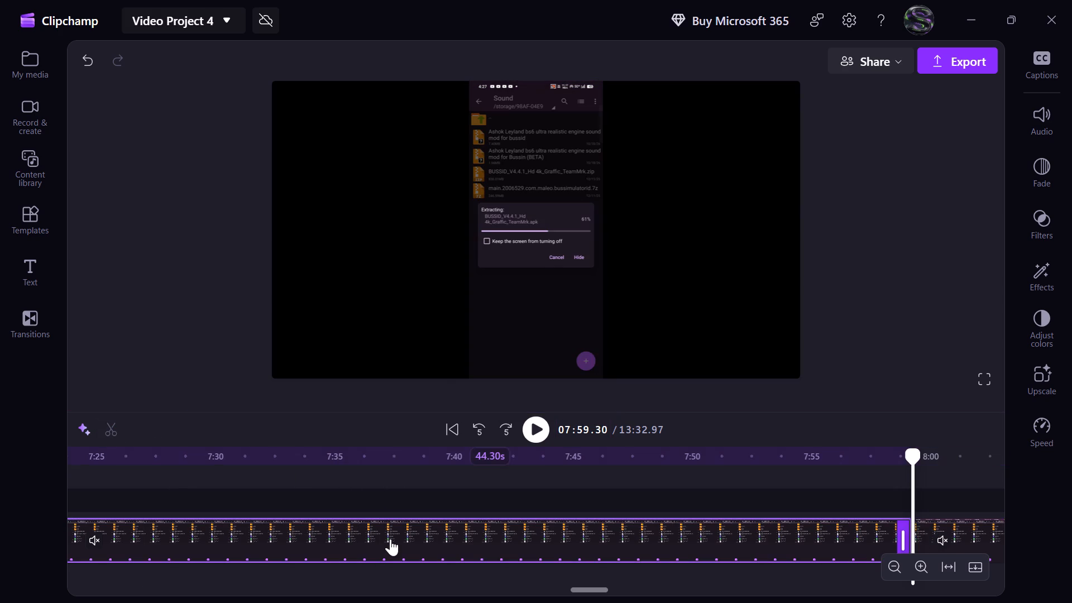
pyautogui.press('Delete')
pyautogui.click(494, 540)
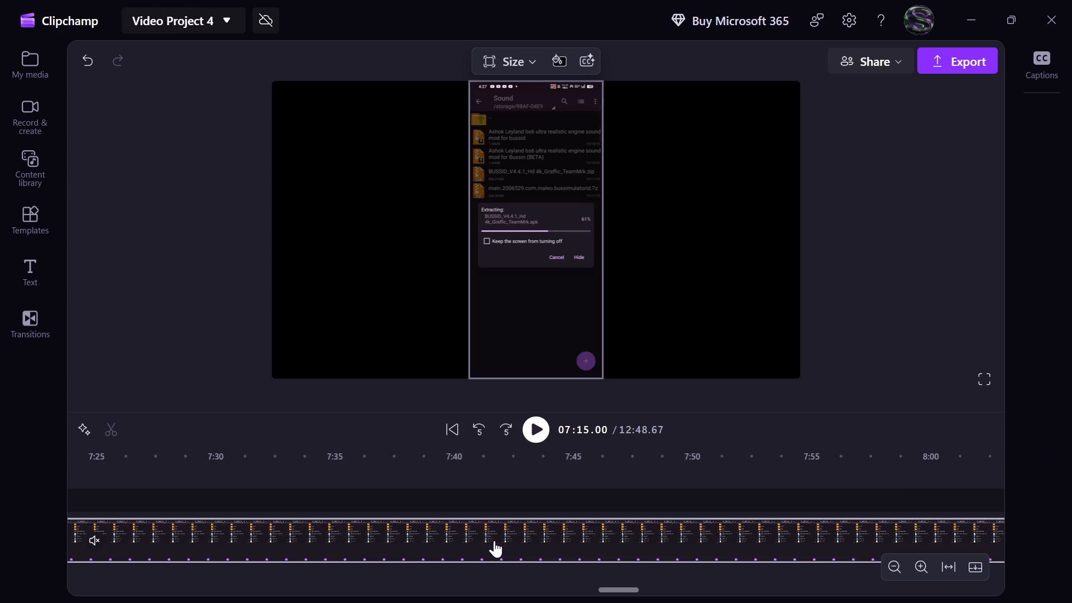
# Find the point where the BUSSID_V4.4.1 graphics file extraction has finished and split the recording at 07:20.60.
pyautogui.click(526, 433)
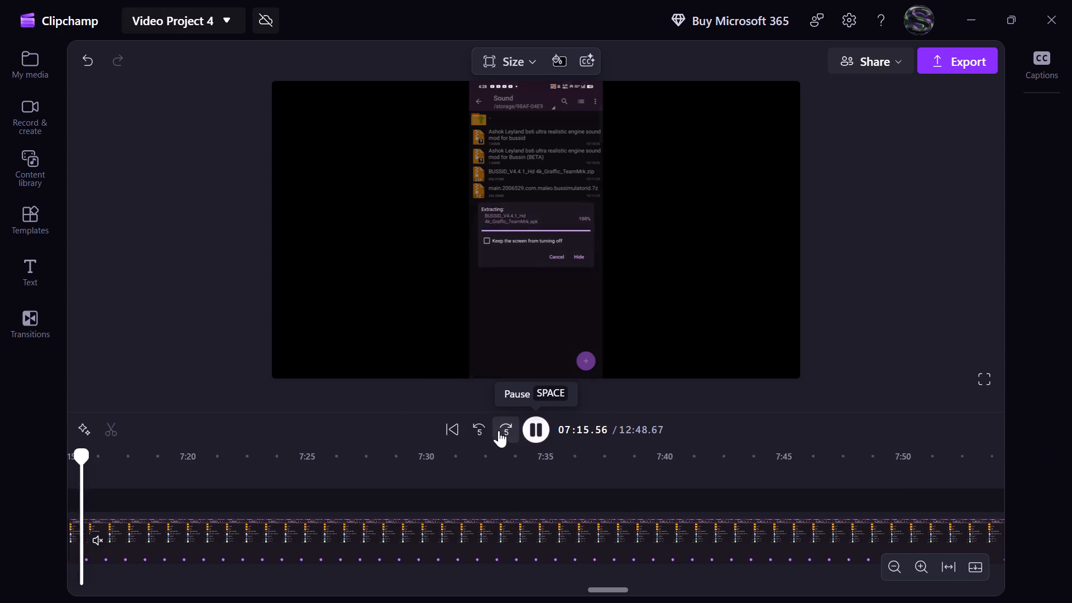
pyautogui.click(485, 430)
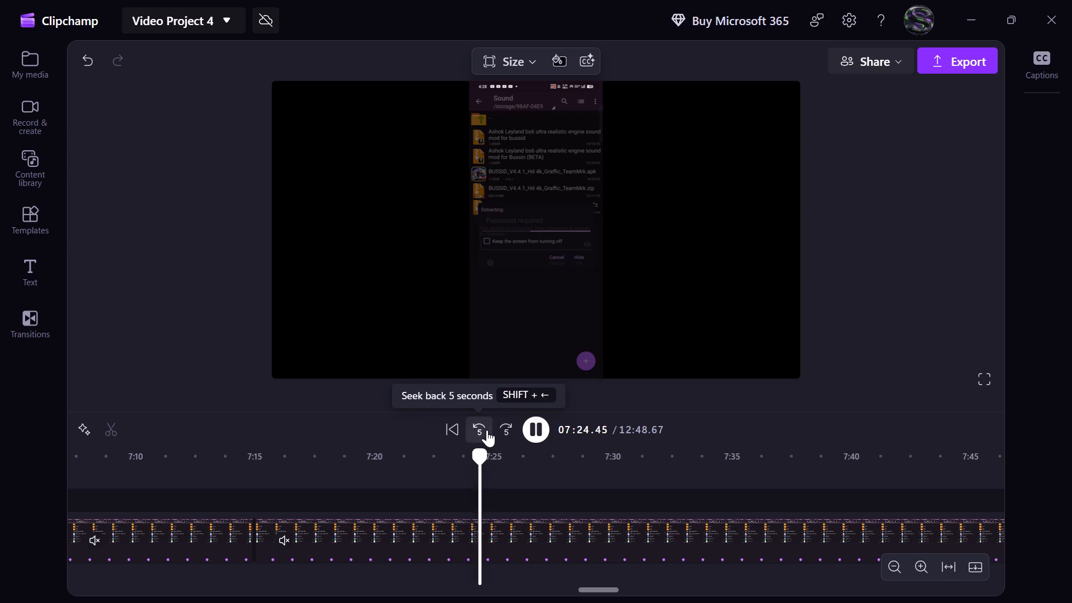
pyautogui.click(487, 430)
pyautogui.click(530, 430)
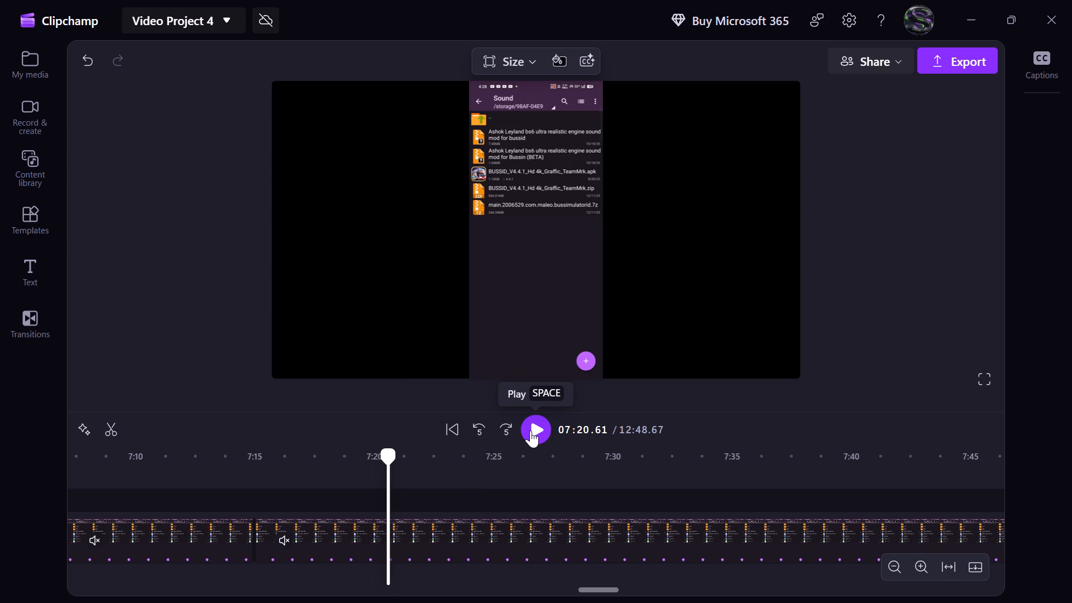
pyautogui.click(600, 433)
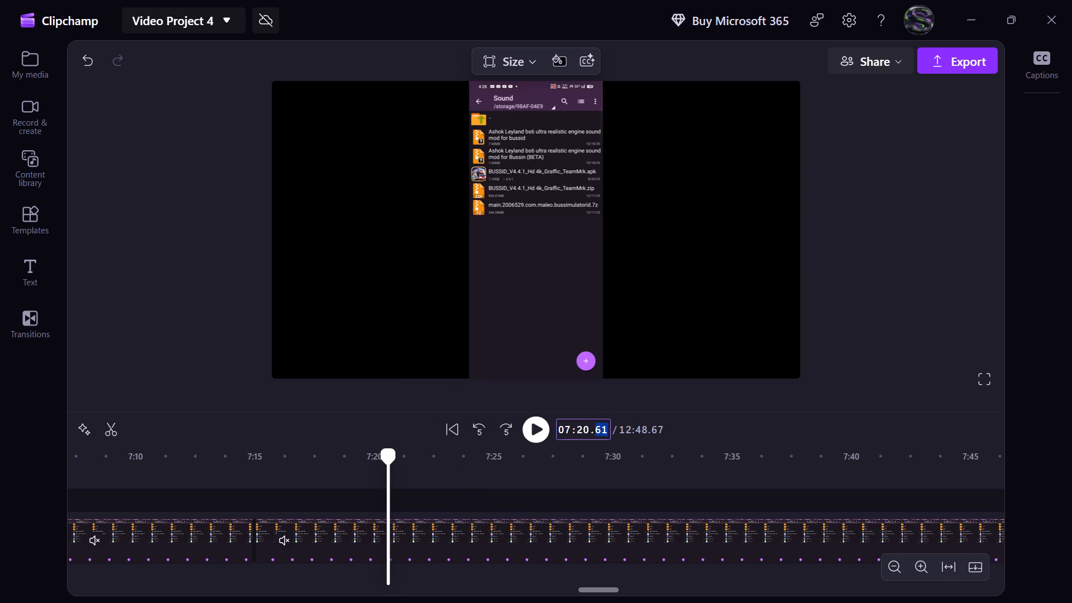
pyautogui.write('60')
pyautogui.press('Return')
pyautogui.click(107, 431)
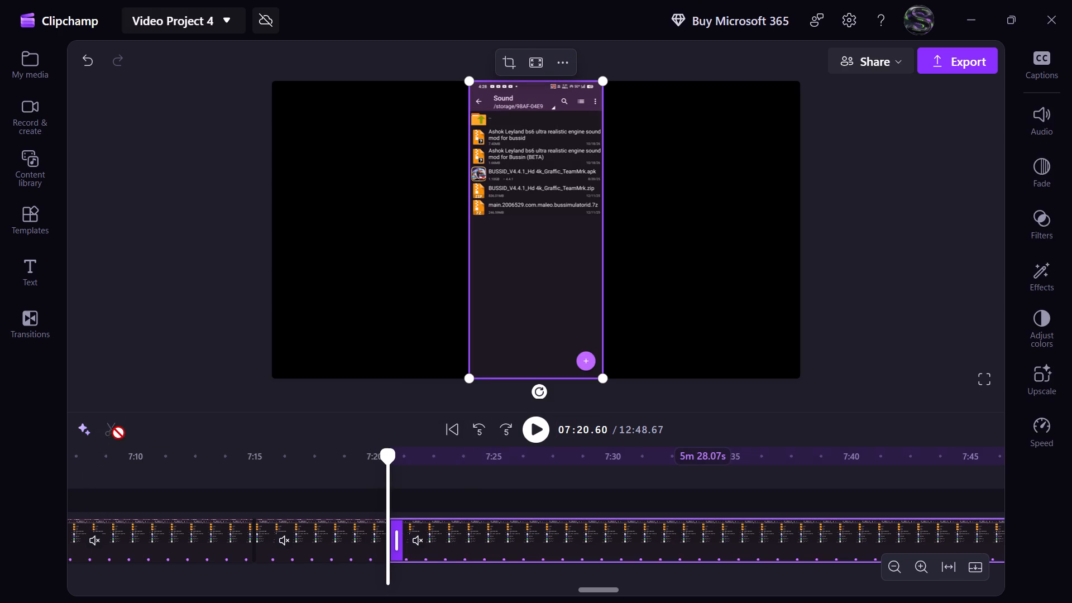
# Delete the recording piece between 07:15.00 and 07:20.60 and close the gap it leaves.
pyautogui.click(343, 535)
pyautogui.press('Delete')
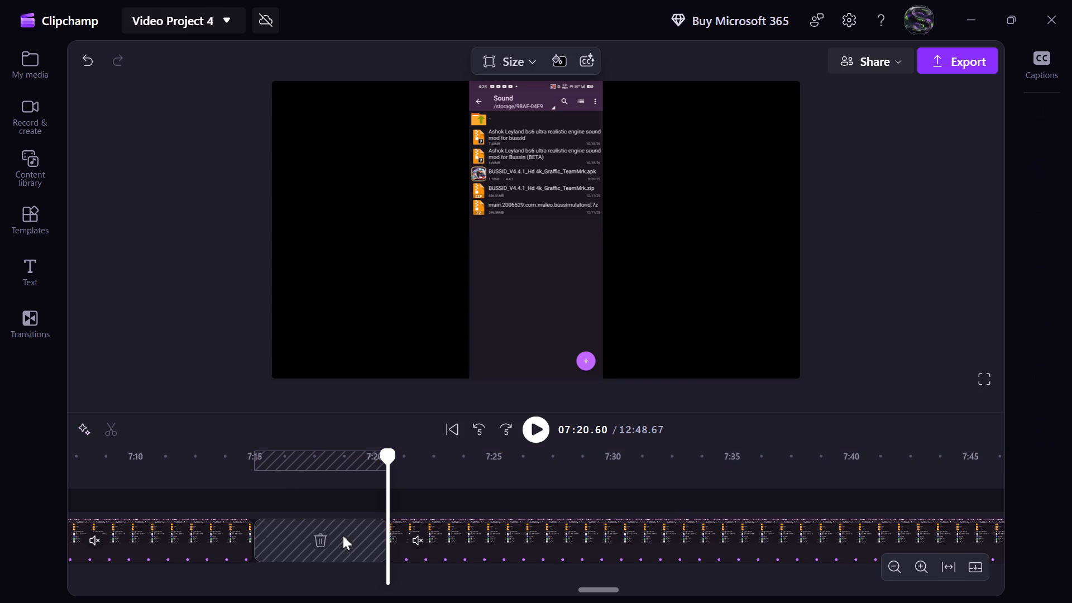
pyautogui.click(319, 535)
# Move the remaining recording later on the timeline, leaving space for another clip after 07:15.00.
pyautogui.moveTo(476, 542); pyautogui.dragTo(885, 522)
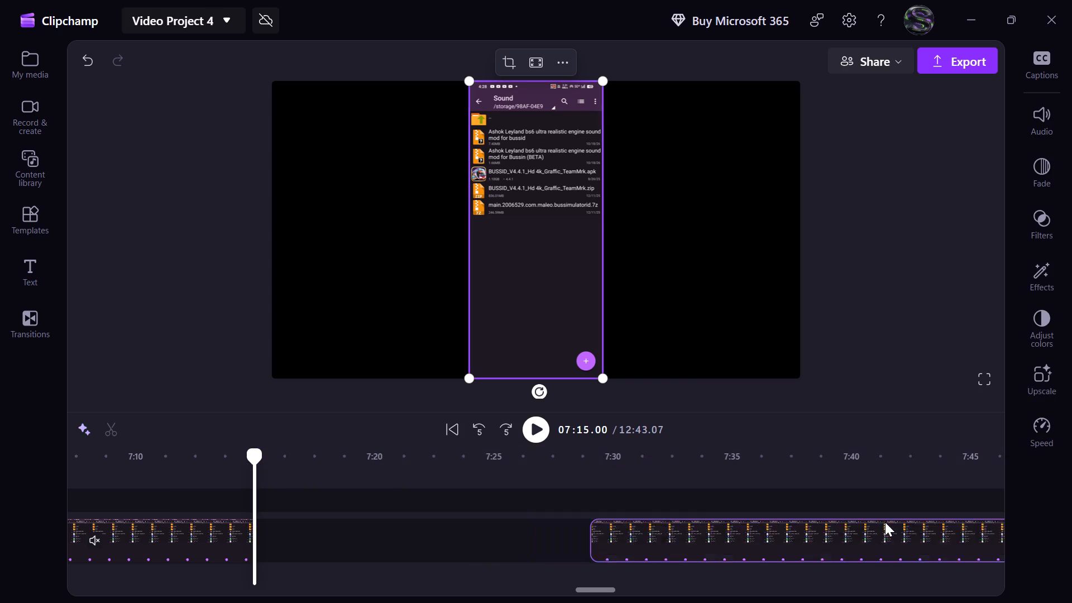
pyautogui.moveTo(885, 522); pyautogui.dragTo(1071, 528)
pyautogui.hscroll(4, 564, 523)
pyautogui.hscroll(-1, 564, 523)
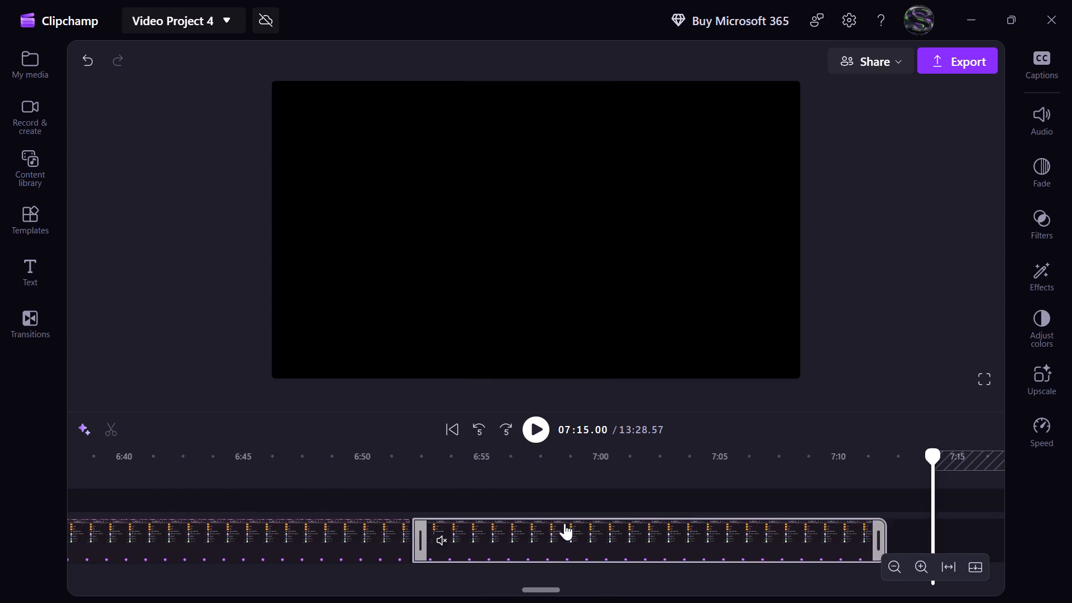
pyautogui.hscroll(-1, 564, 523)
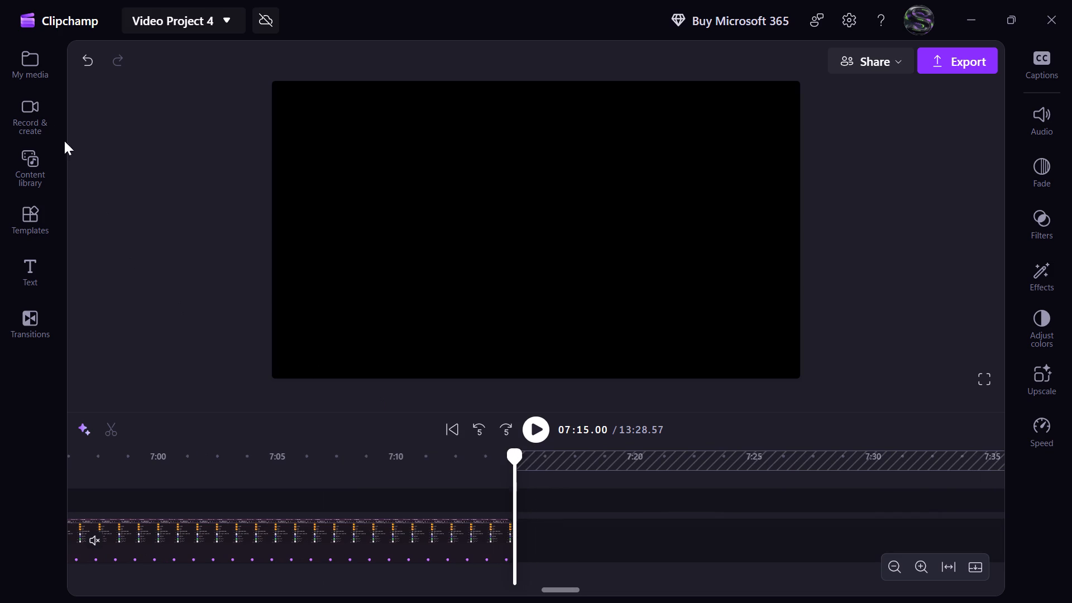
# Open the project's imported media collection.
pyautogui.click(30, 70)
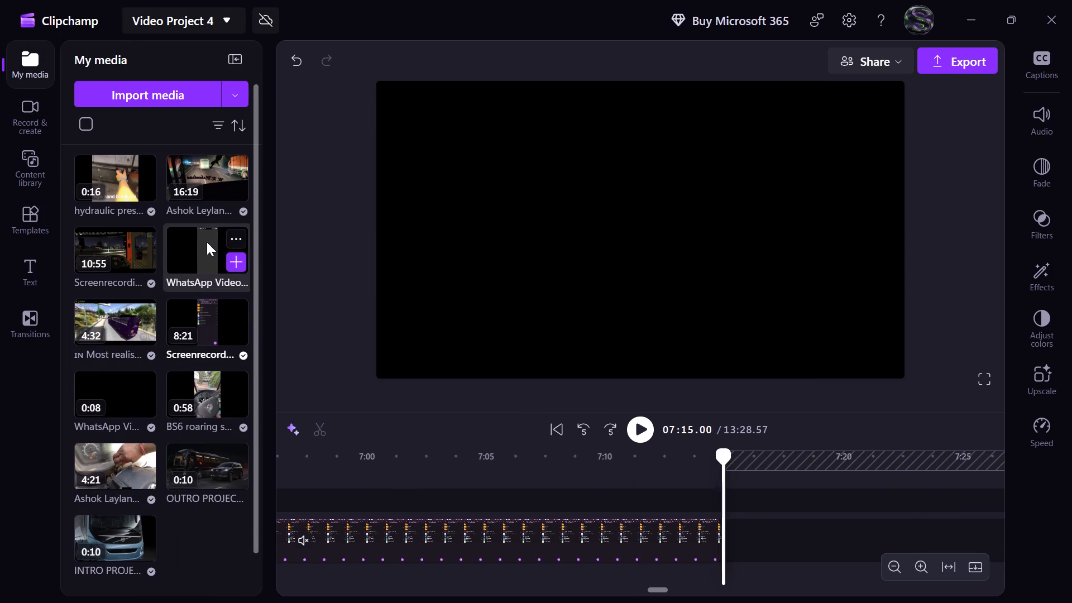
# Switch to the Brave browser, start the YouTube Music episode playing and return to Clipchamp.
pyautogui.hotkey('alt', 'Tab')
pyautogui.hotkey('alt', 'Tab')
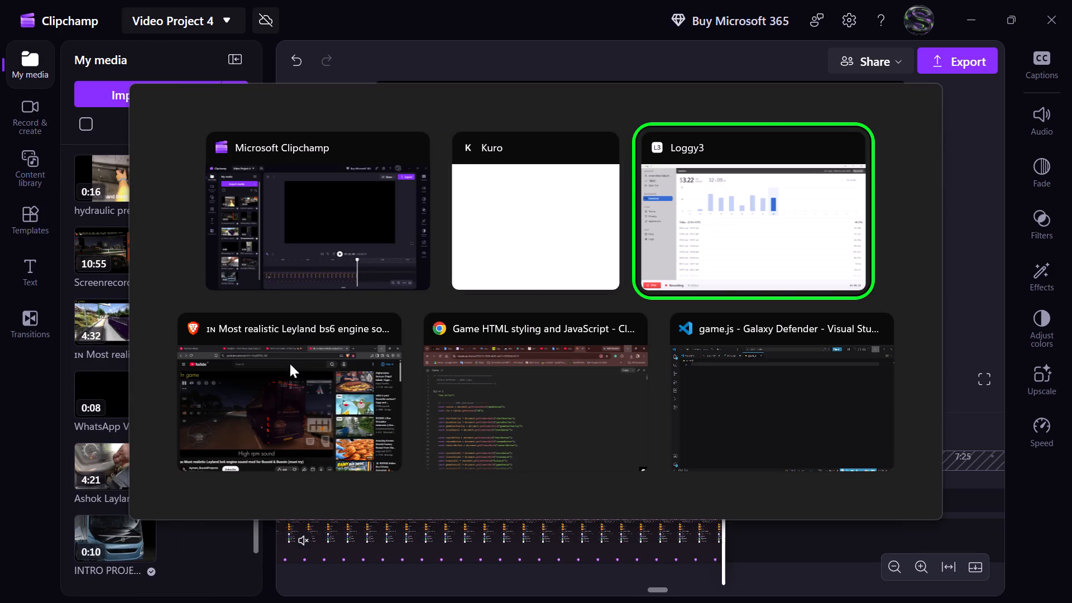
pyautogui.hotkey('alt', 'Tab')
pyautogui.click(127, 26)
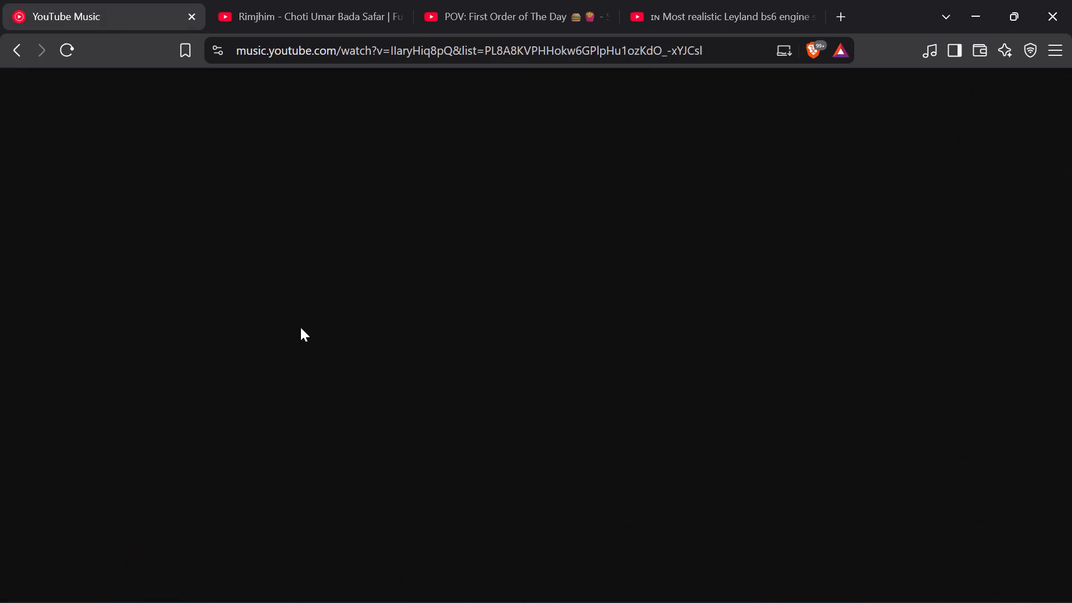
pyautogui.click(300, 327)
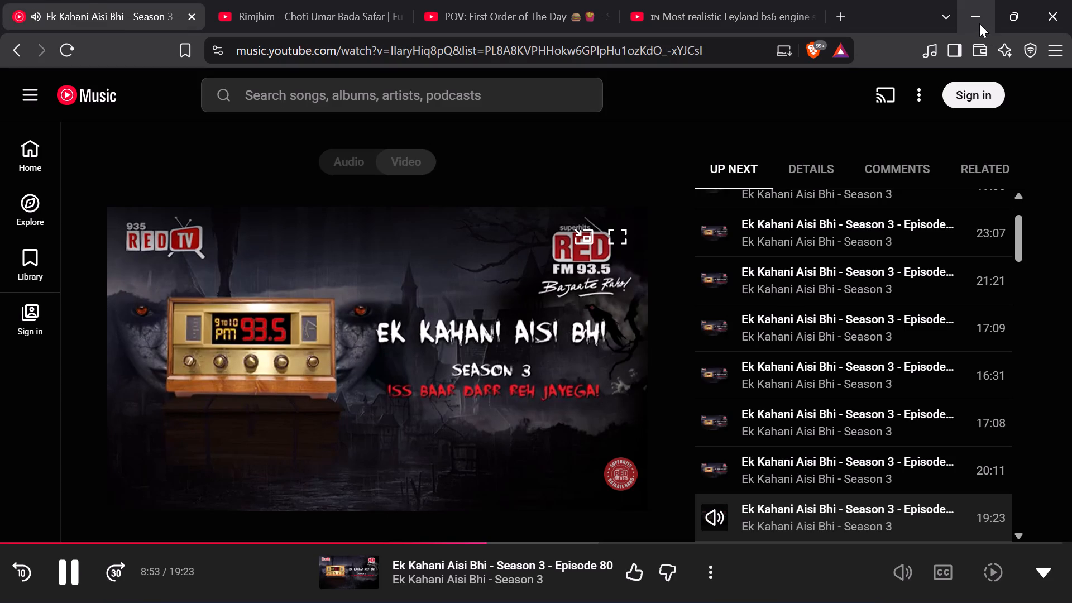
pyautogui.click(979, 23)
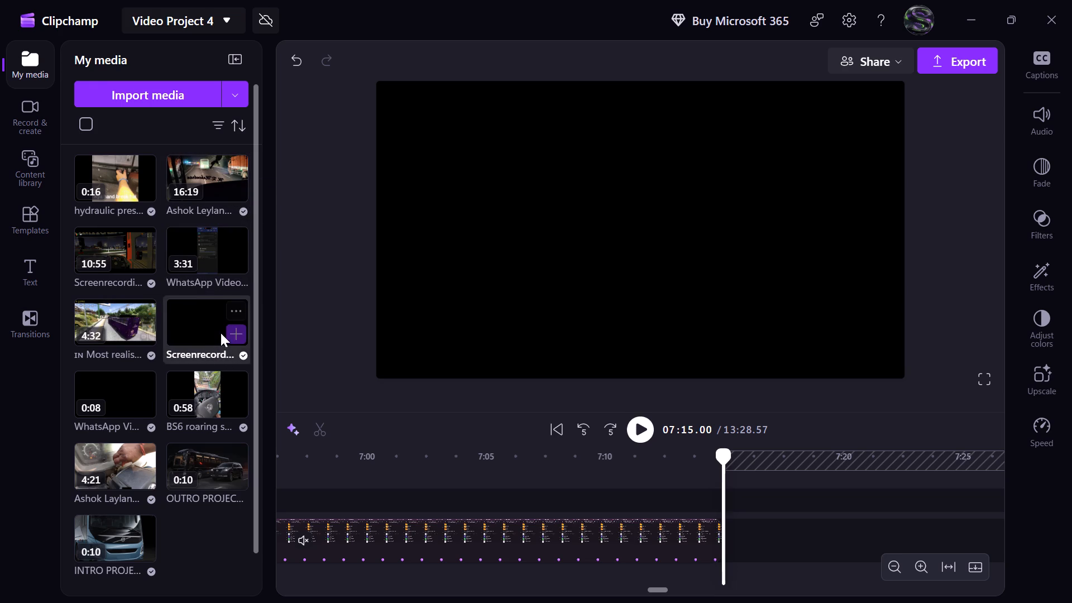
# Add the 3:31 WhatsApp video to the timeline and insert it on the recording's track directly after 07:15.00.
pyautogui.click(234, 265)
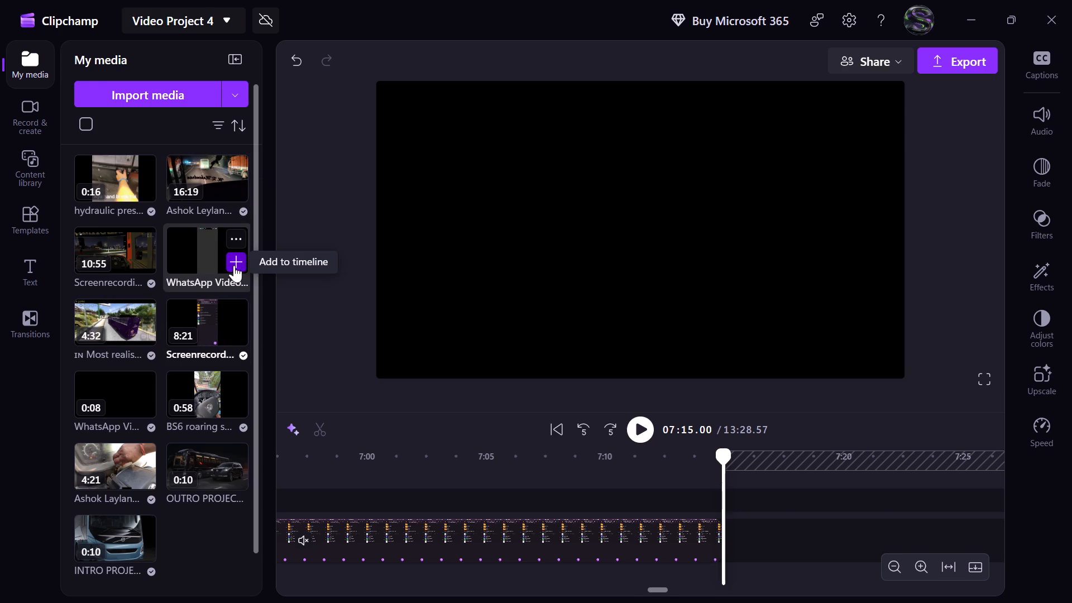
pyautogui.hscroll(-1, 665, 475)
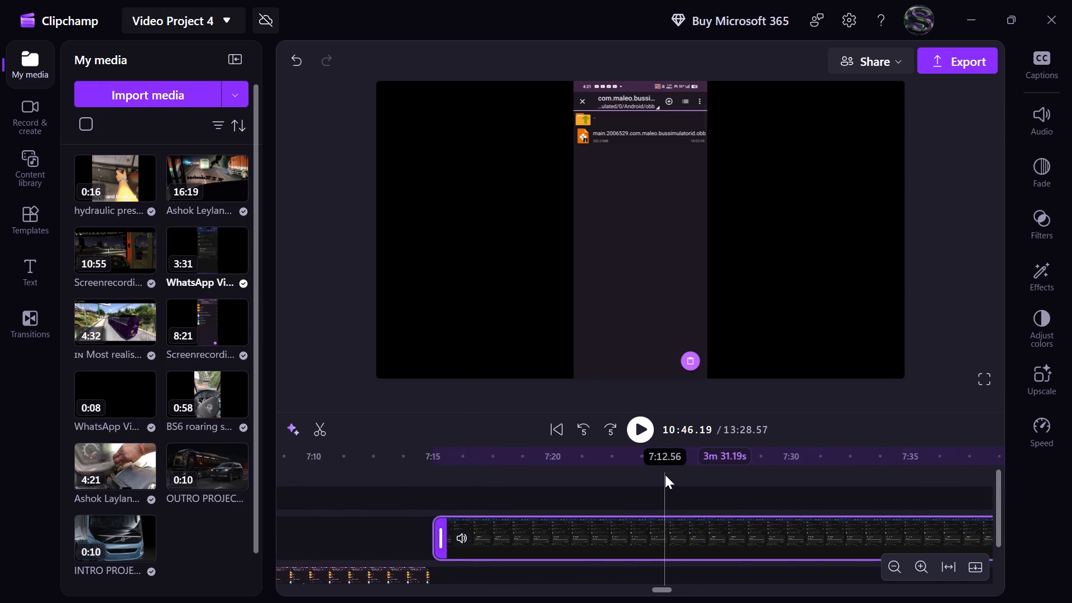
pyautogui.scroll(-1, 665, 475)
pyautogui.moveTo(661, 477); pyautogui.dragTo(674, 518)
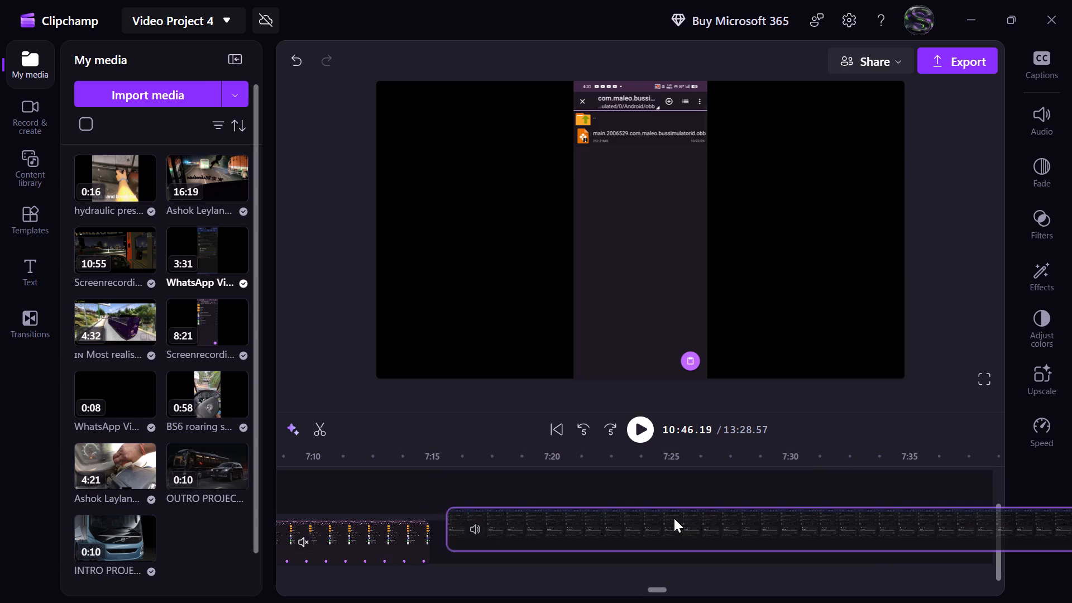
pyautogui.moveTo(674, 518); pyautogui.dragTo(652, 530)
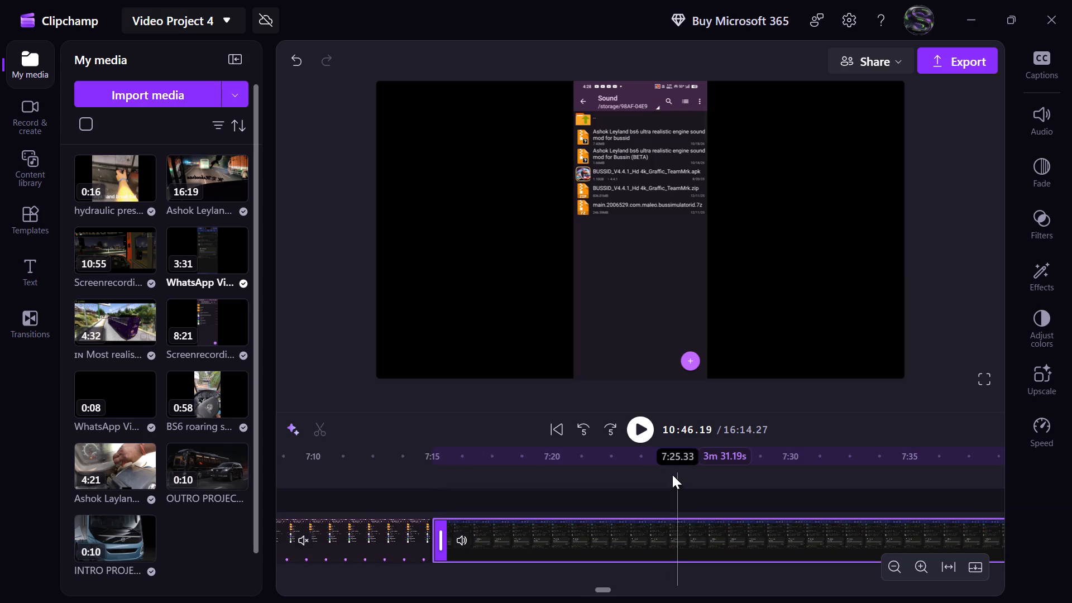
# Find where BUSSID_V4.4.1_Hd 4k_Graffic_TeamMrk.apk is highlighted in the WhatsApp clip's RAR file list and split the clip at 07:32.60.
pyautogui.click(449, 466)
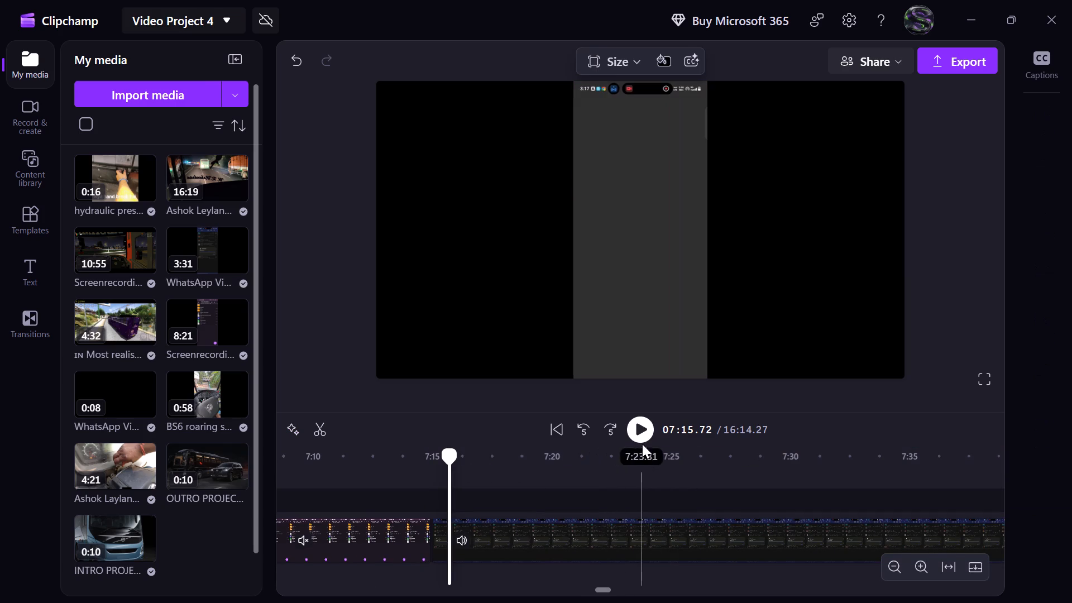
pyautogui.click(643, 435)
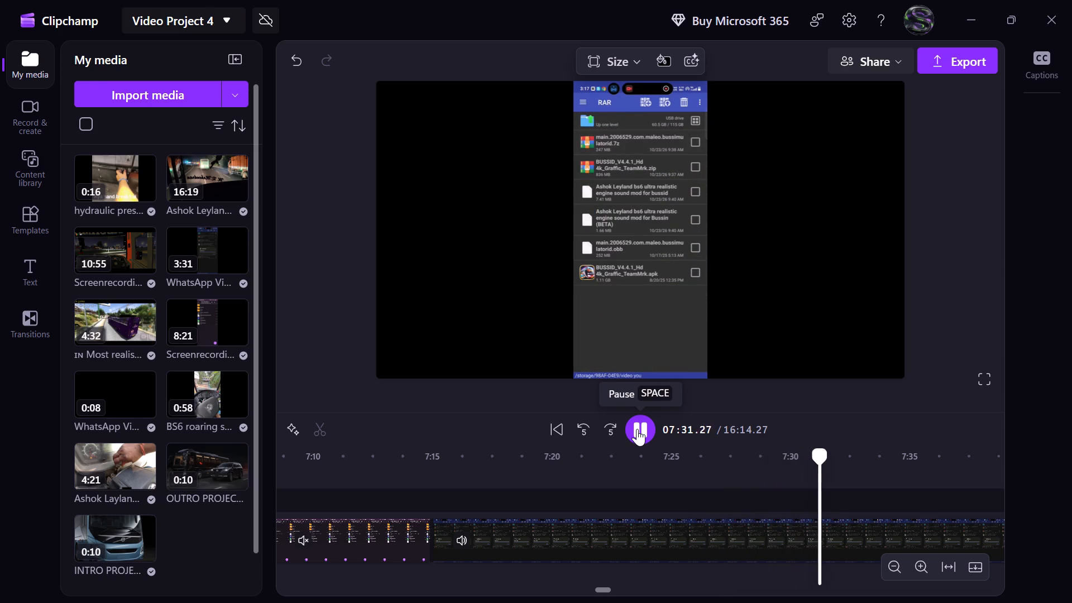
pyautogui.click(636, 429)
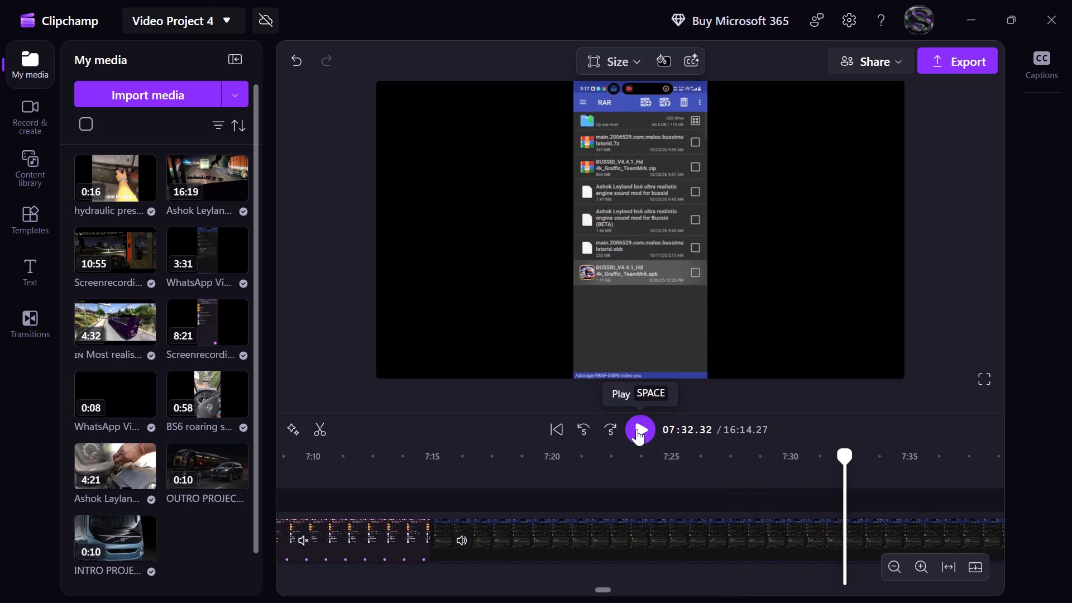
pyautogui.click(636, 429)
pyautogui.click(636, 429)
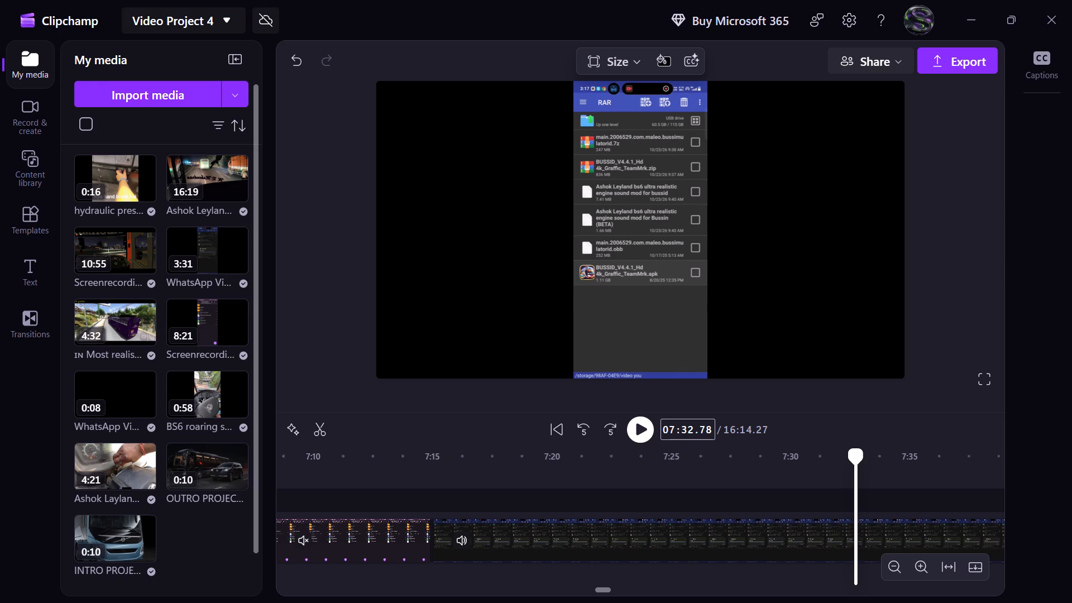
pyautogui.moveTo(856, 457); pyautogui.dragTo(854, 457)
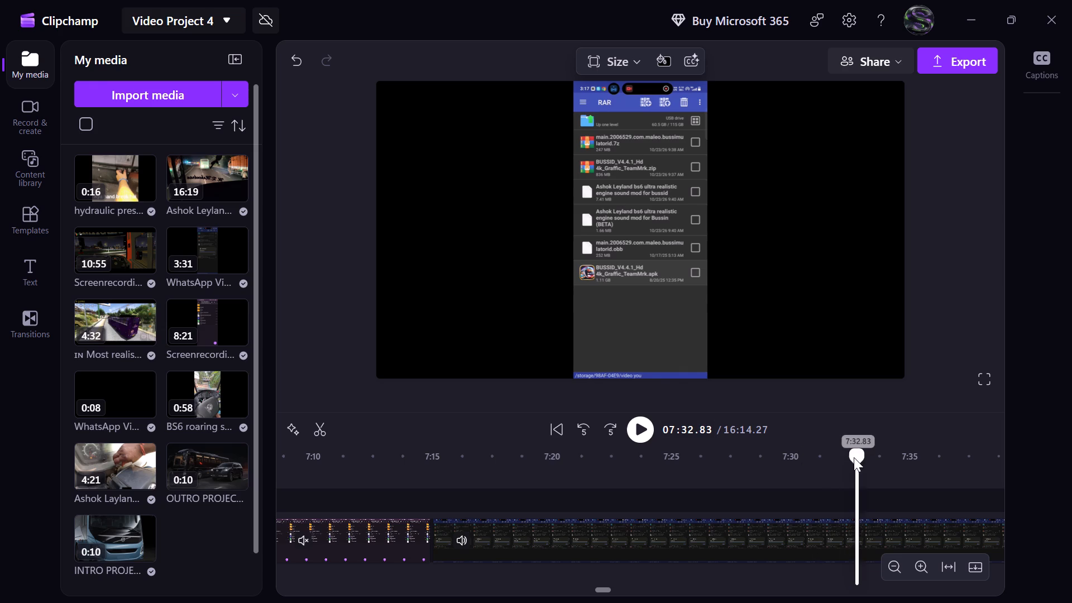
pyautogui.moveTo(854, 457); pyautogui.dragTo(846, 458)
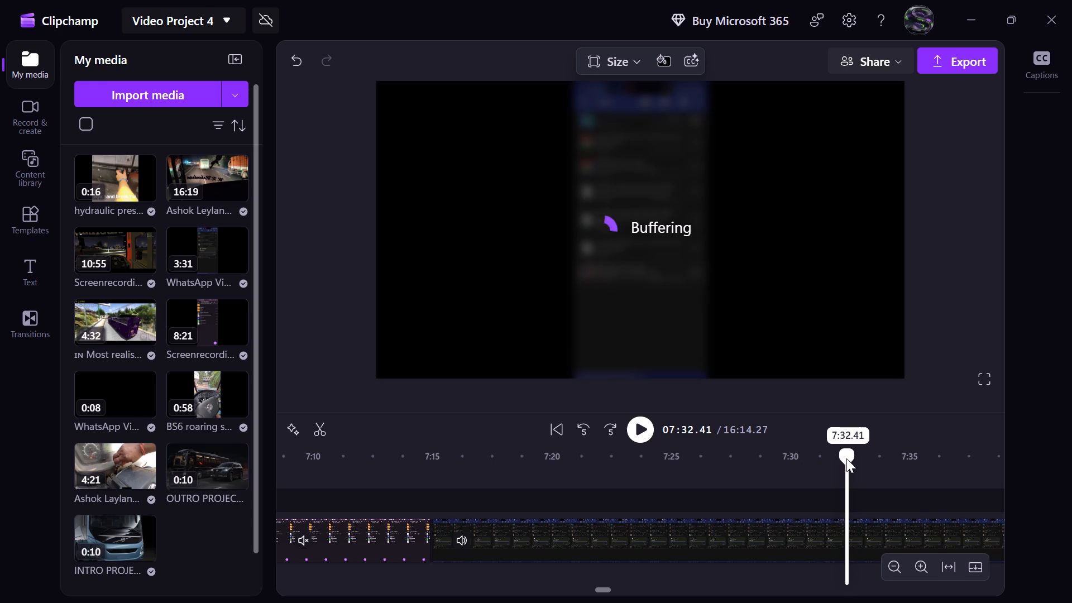
pyautogui.moveTo(846, 458); pyautogui.dragTo(851, 458)
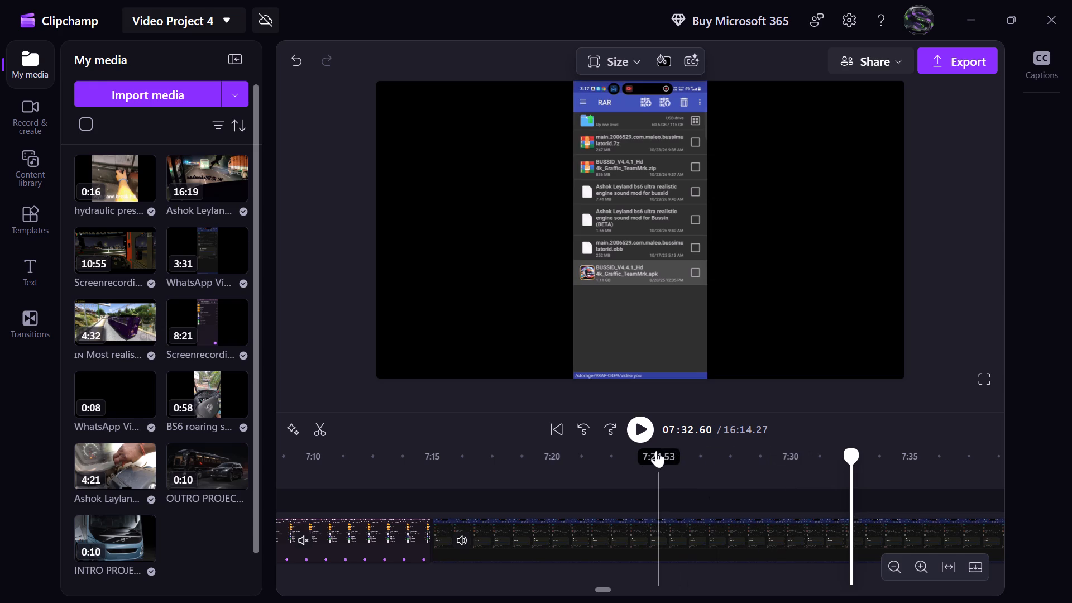
pyautogui.click(316, 435)
# Delete the WhatsApp clip's opening piece between 07:15.00 and 07:32.60 and close the gap it leaves.
pyautogui.click(591, 532)
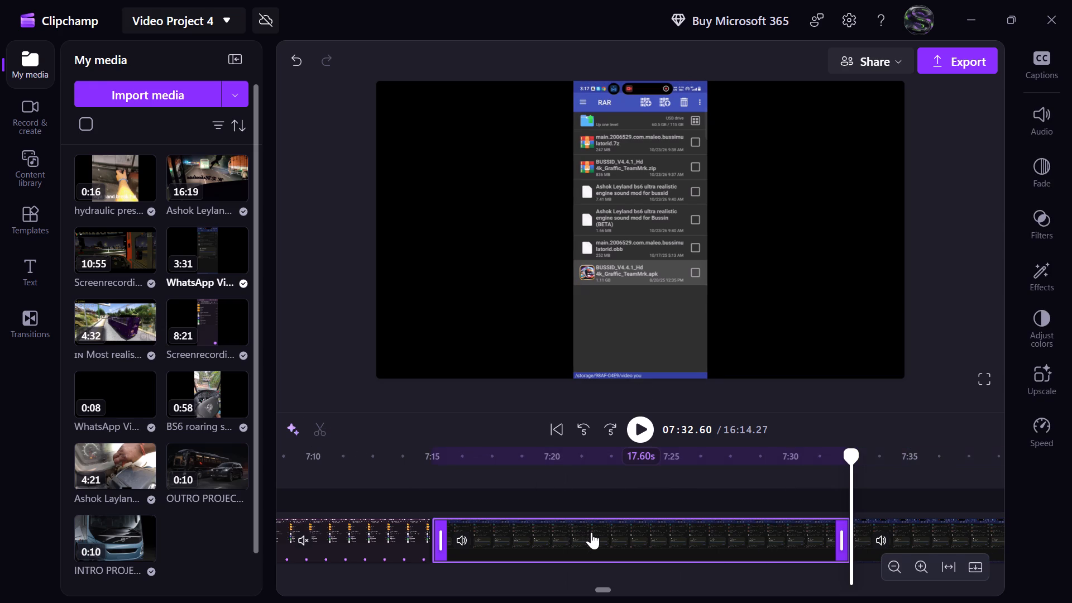
pyautogui.press('Delete')
pyautogui.click(639, 543)
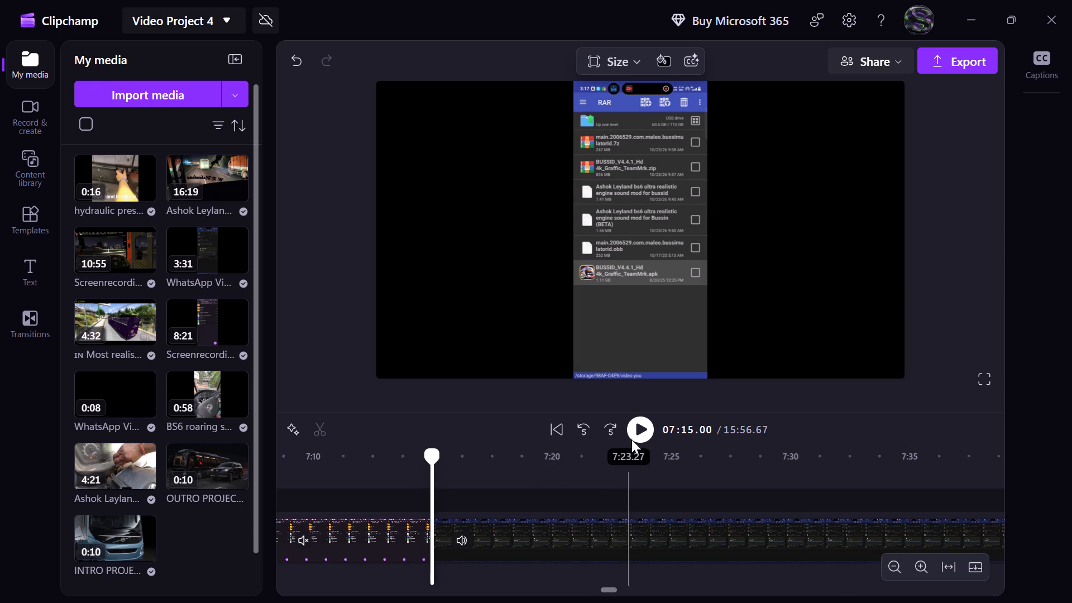
# Find where the WhatsApp clip returns to the RAR file list just before the Open with prompt and split it at about 07:26.40.
pyautogui.click(634, 434)
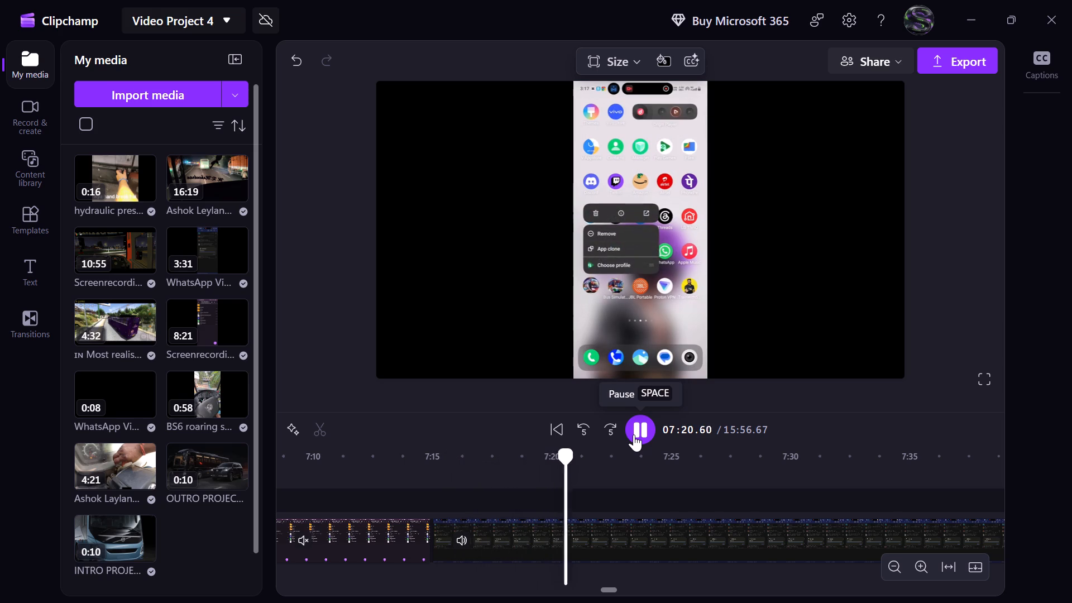
pyautogui.click(606, 434)
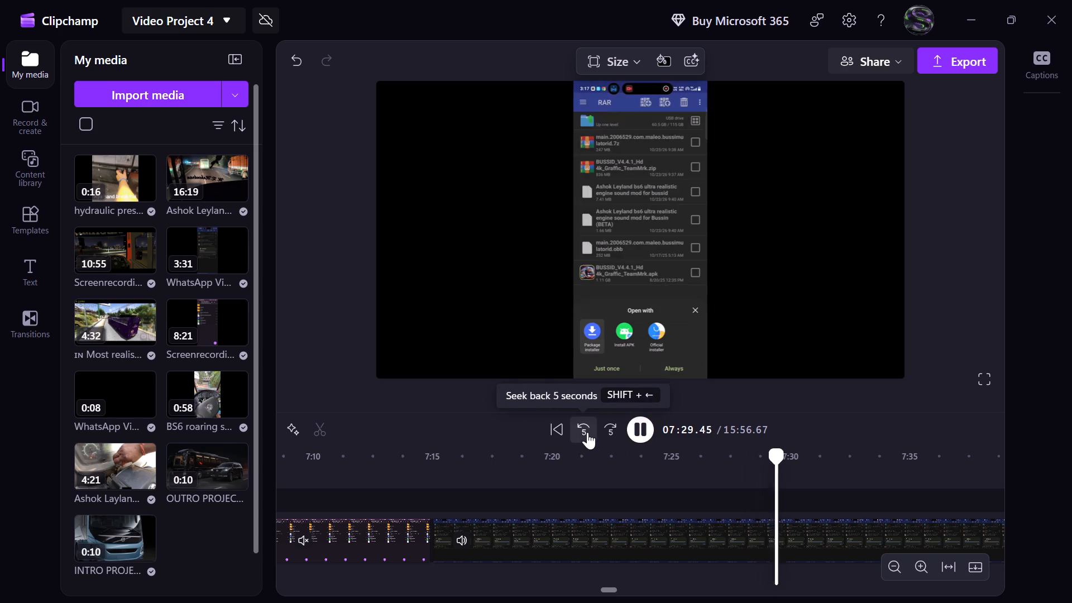
pyautogui.click(586, 432)
pyautogui.click(635, 431)
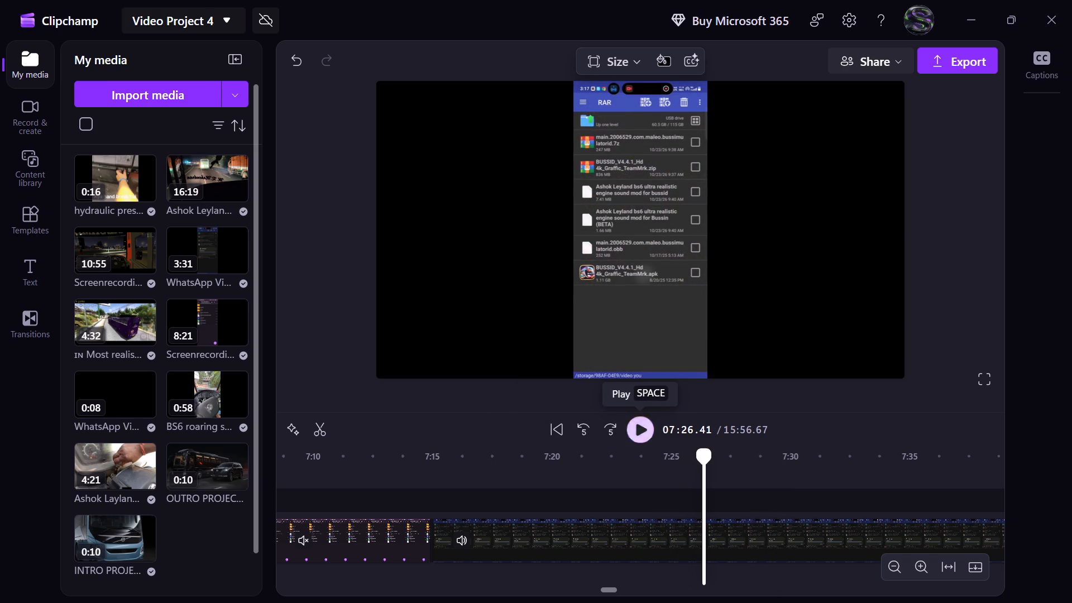
pyautogui.click(703, 429)
pyautogui.write('40')
pyautogui.press('Return')
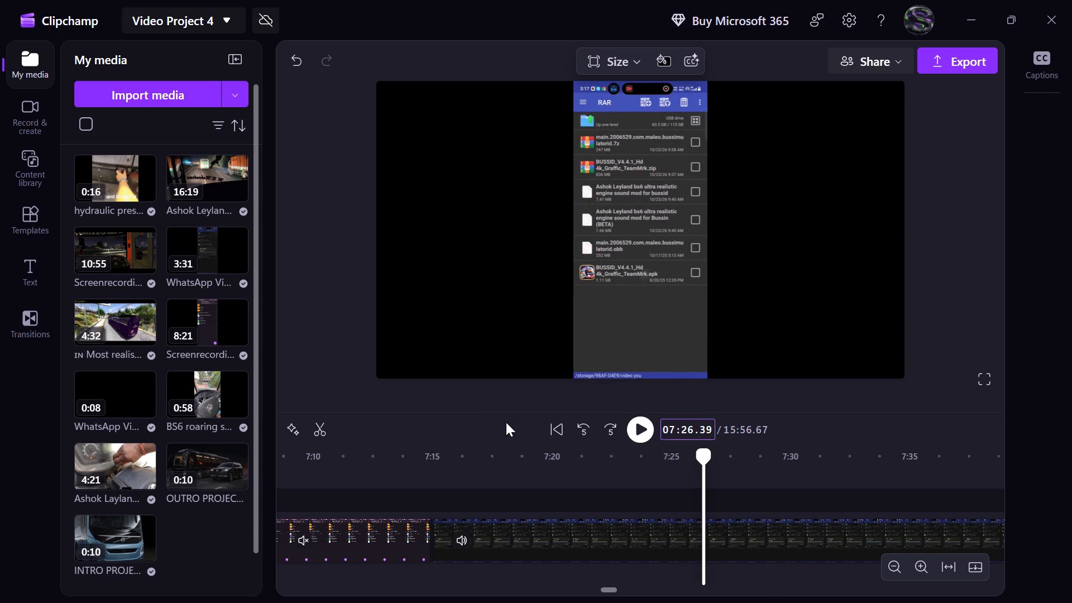
pyautogui.click(317, 433)
# Delete the WhatsApp clip's piece between 07:15.00 and the split at about 07:26.40, and close the gap it leaves.
pyautogui.click(565, 542)
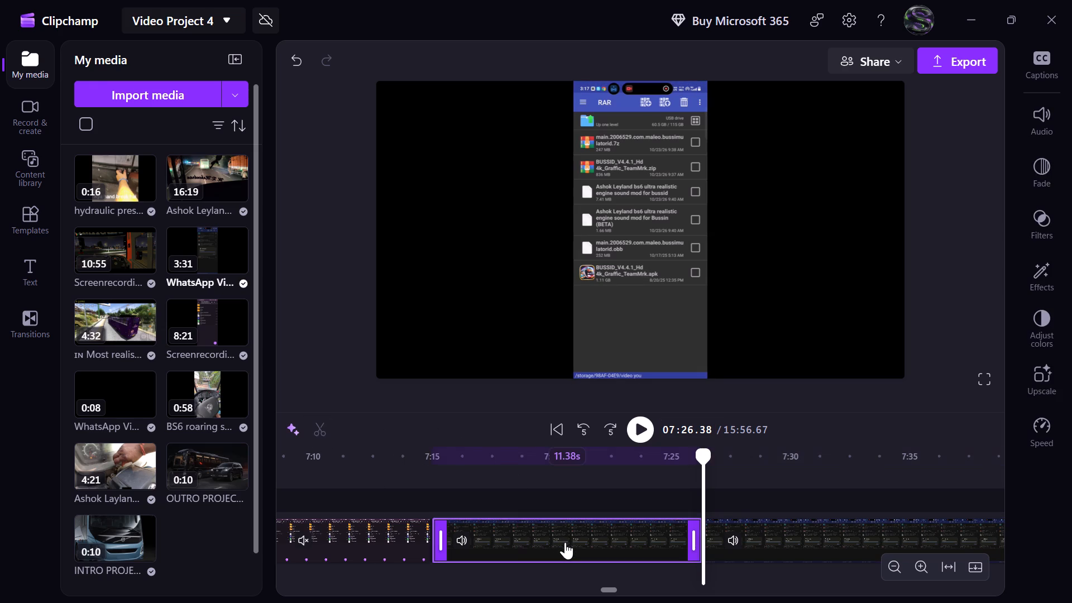
pyautogui.press('Delete')
pyautogui.click(565, 542)
# Play to the early part of the Staging app progress in the WhatsApp clip and split the clip at 07:30.00.
pyautogui.click(633, 435)
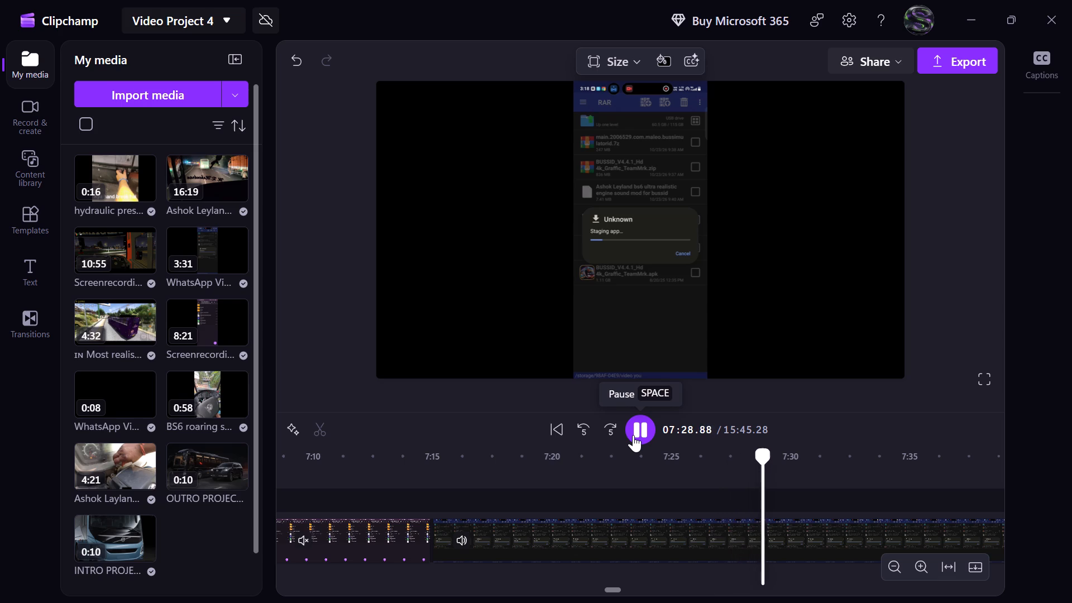
pyautogui.click(633, 435)
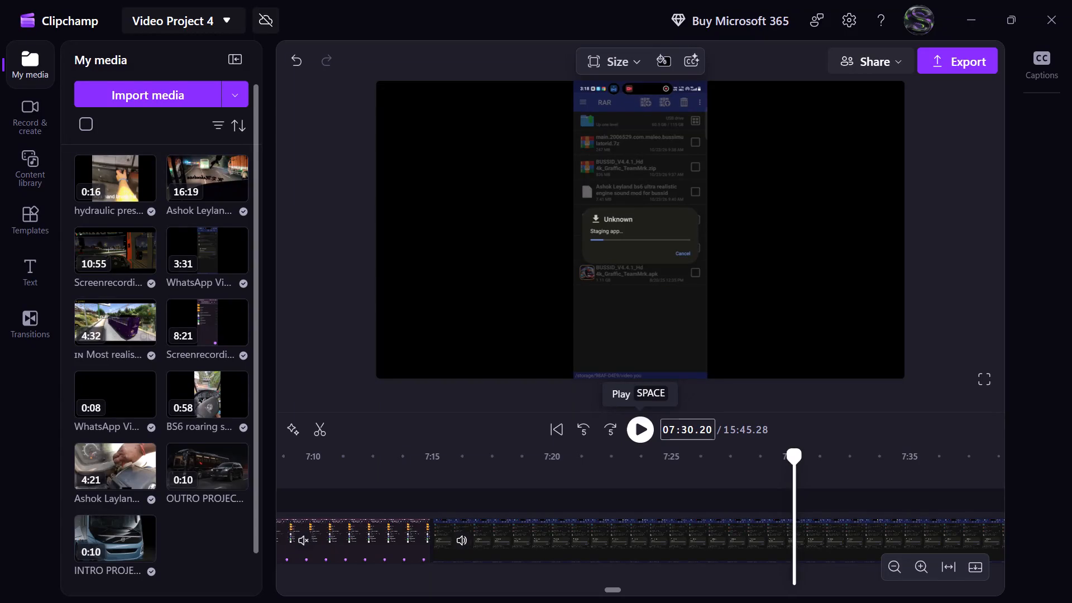
pyautogui.click(700, 436)
pyautogui.write('00')
pyautogui.press('Return')
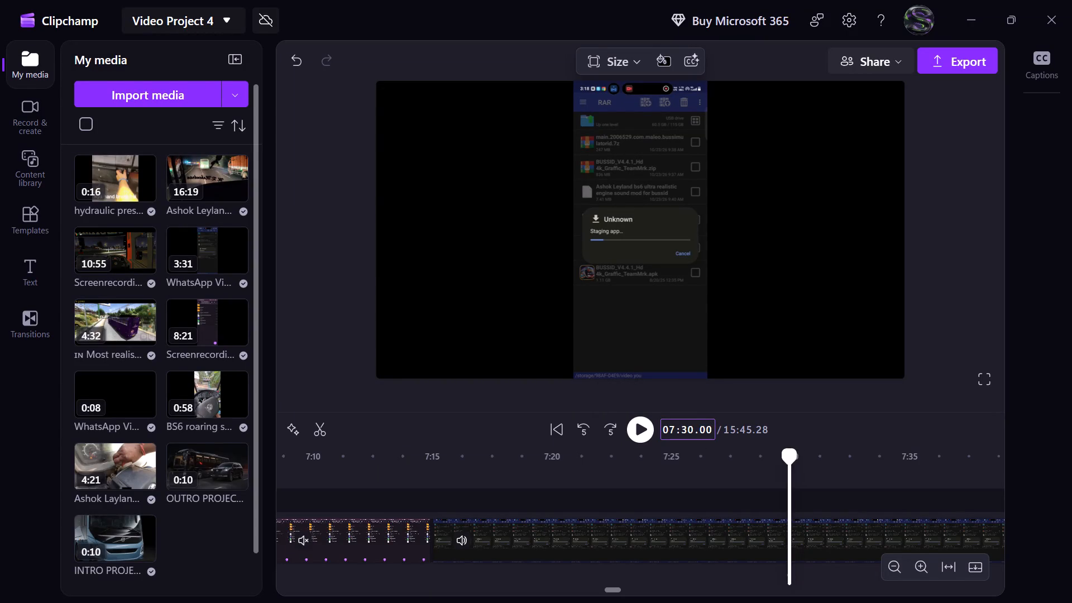
pyautogui.click(325, 426)
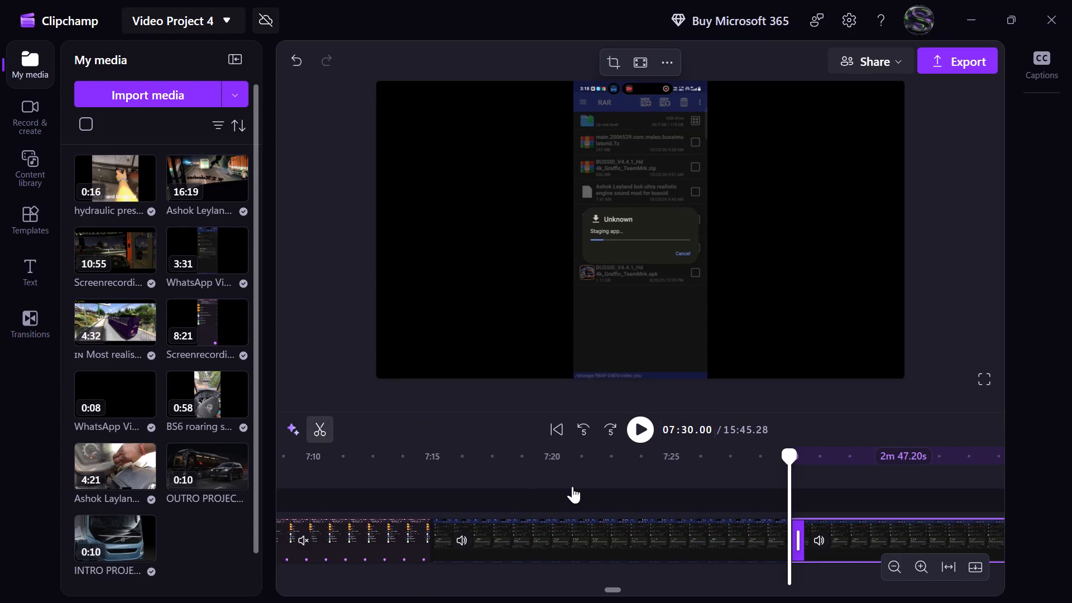
# Find where the Staging app progress bar is nearly full and split the WhatsApp clip at 08:30.00.
pyautogui.click(639, 434)
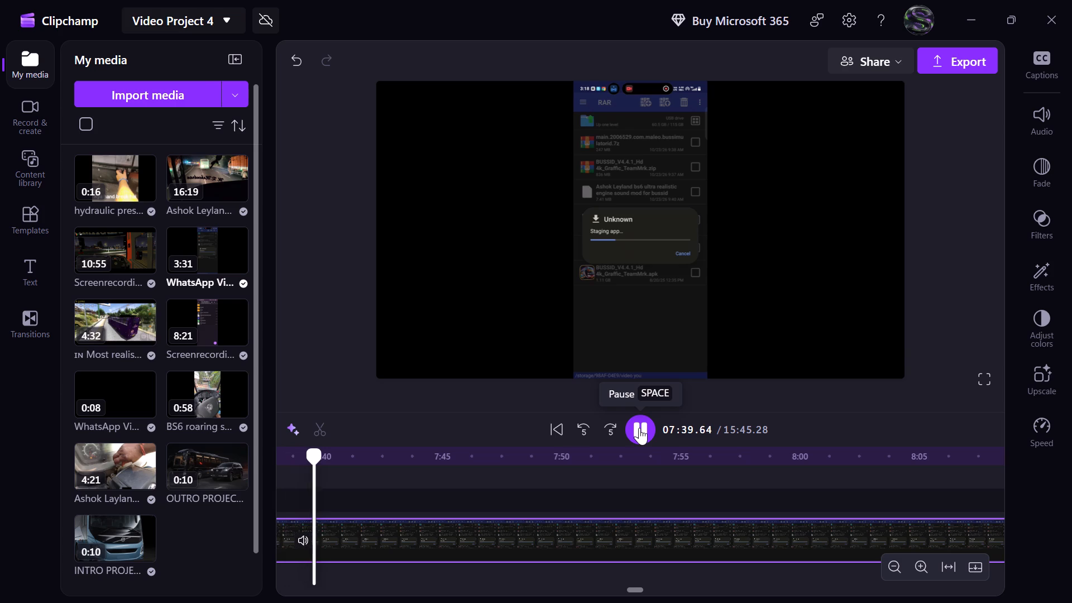
pyautogui.click(607, 430)
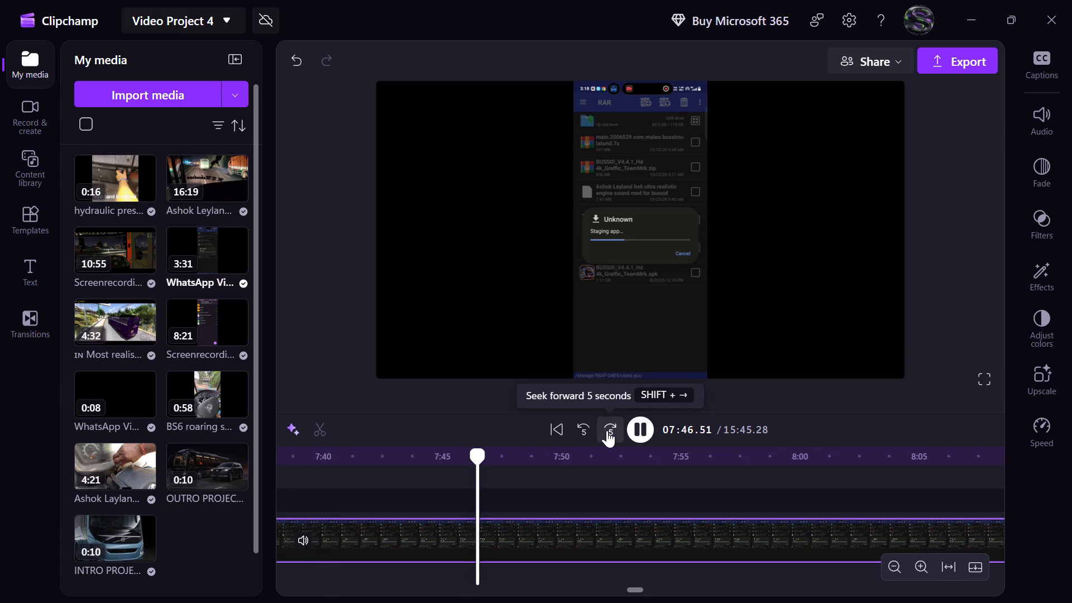
pyautogui.click(607, 430)
pyautogui.click(607, 430)
pyautogui.click(607, 430)
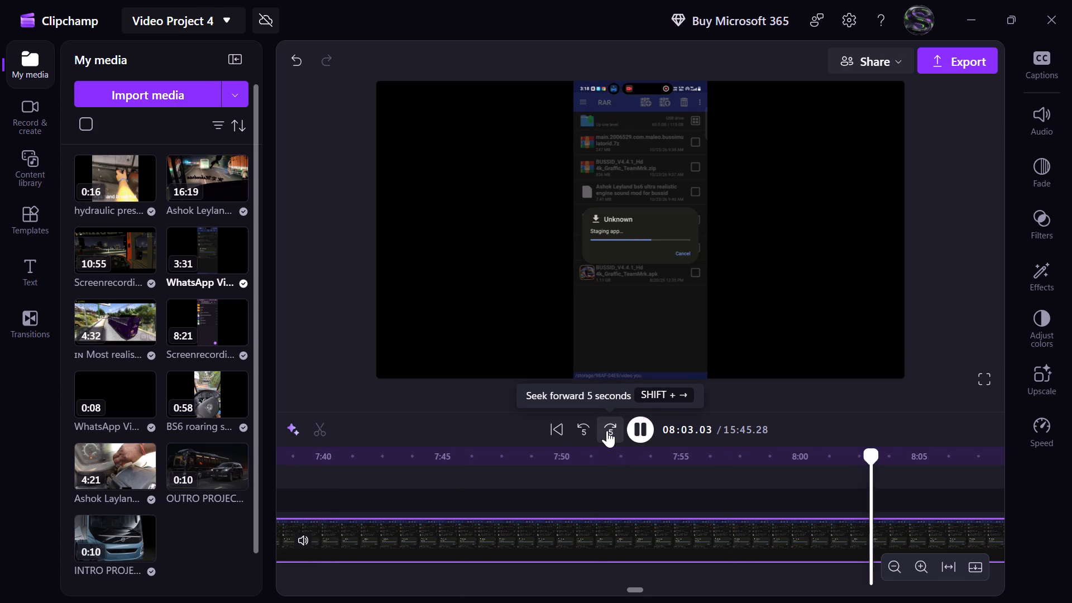
pyautogui.click(607, 430)
pyautogui.click(607, 430)
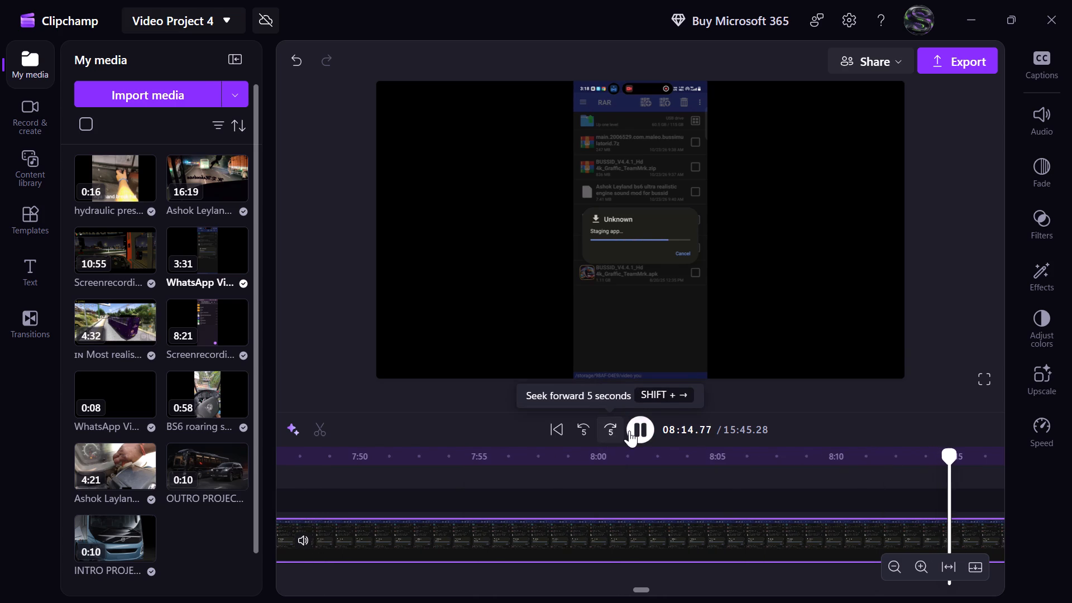
pyautogui.click(615, 428)
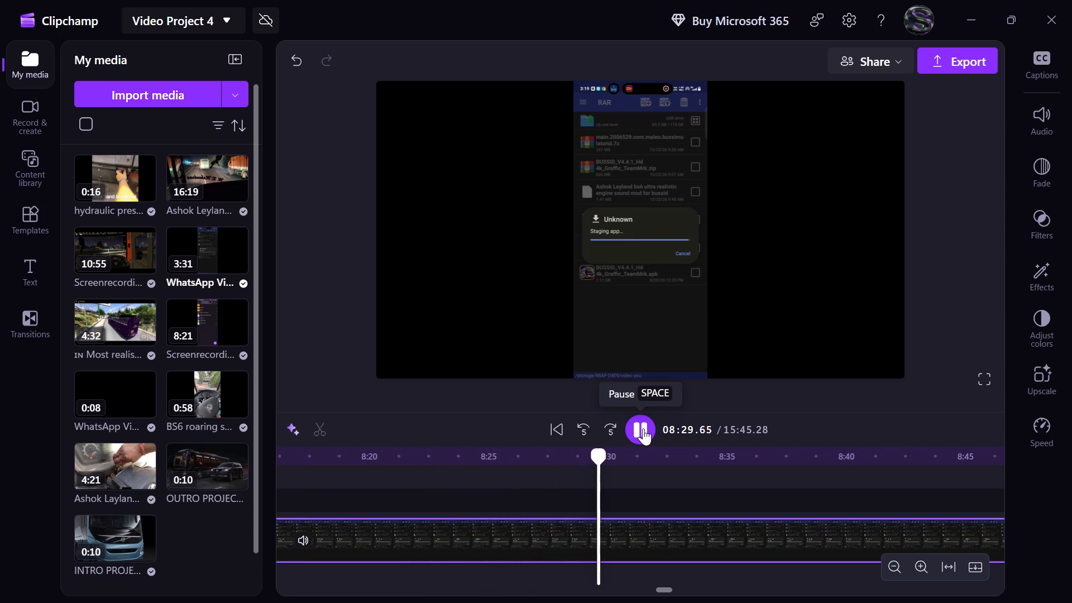
pyautogui.click(643, 428)
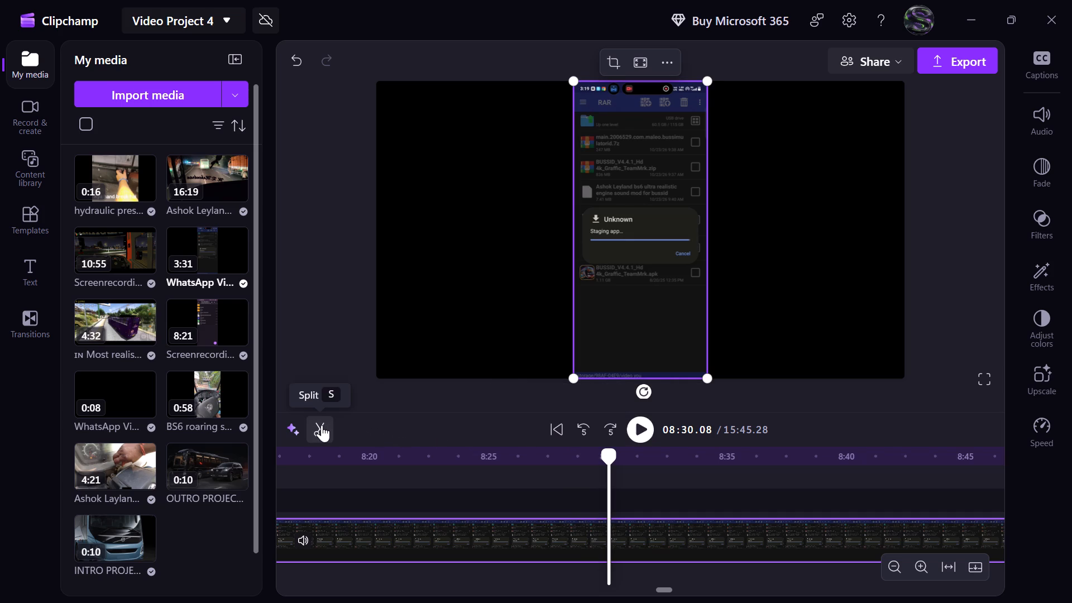
pyautogui.click(707, 425)
pyautogui.write('00')
pyautogui.press('Return')
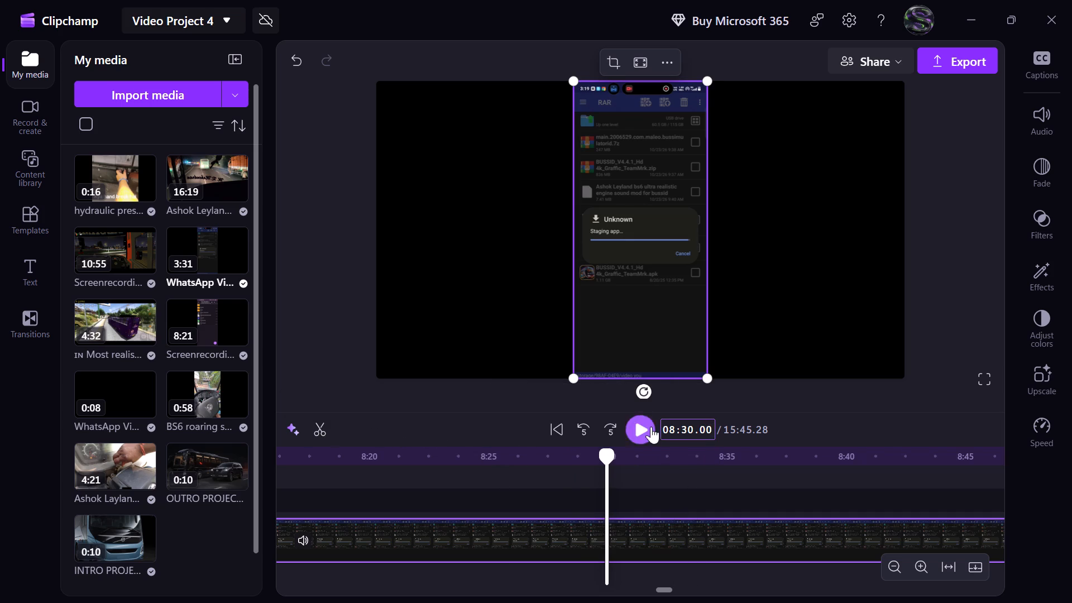
pyautogui.click(325, 424)
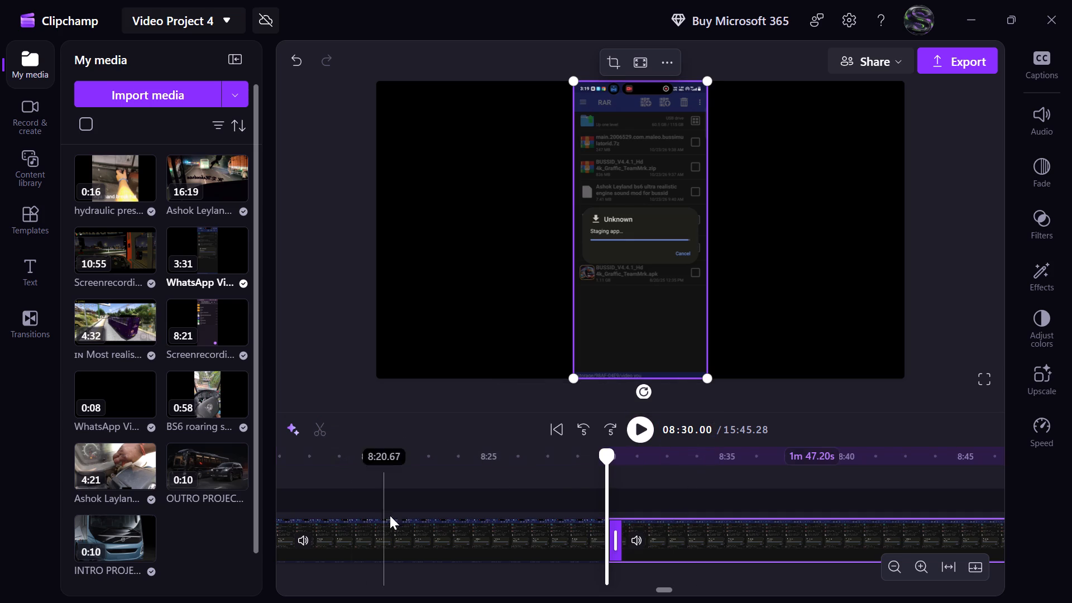
# Delete the staging wait between 07:30.00 and 08:30.00 from the WhatsApp clip and close the gap.
pyautogui.click(393, 529)
pyautogui.press('Delete')
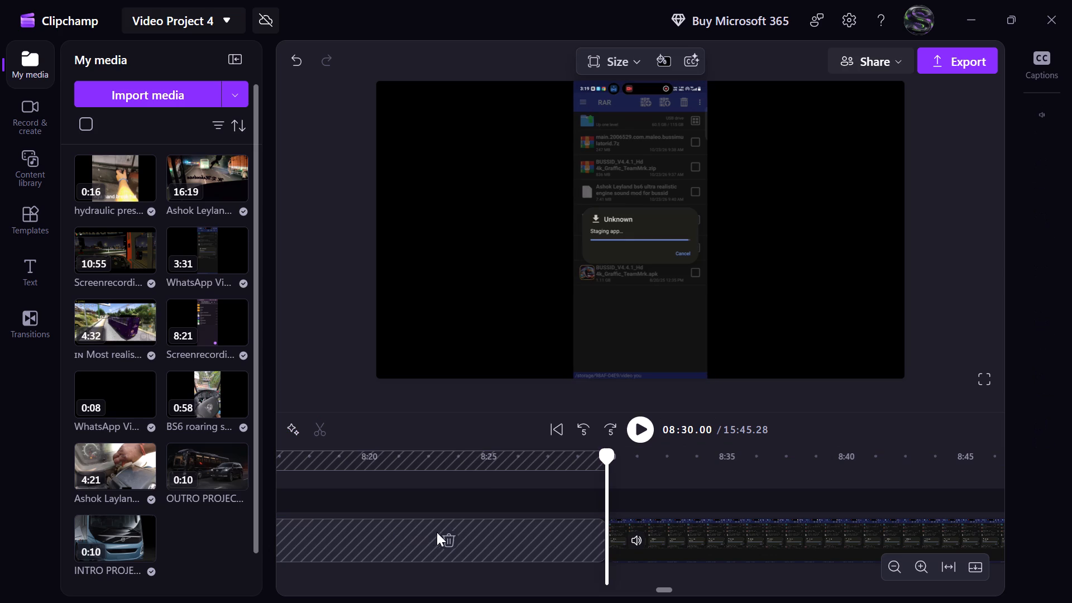
pyautogui.click(443, 538)
# Find an early point of the Bus Simulator Indonesia Installing stage and split the WhatsApp clip at 07:40.00.
pyautogui.click(635, 435)
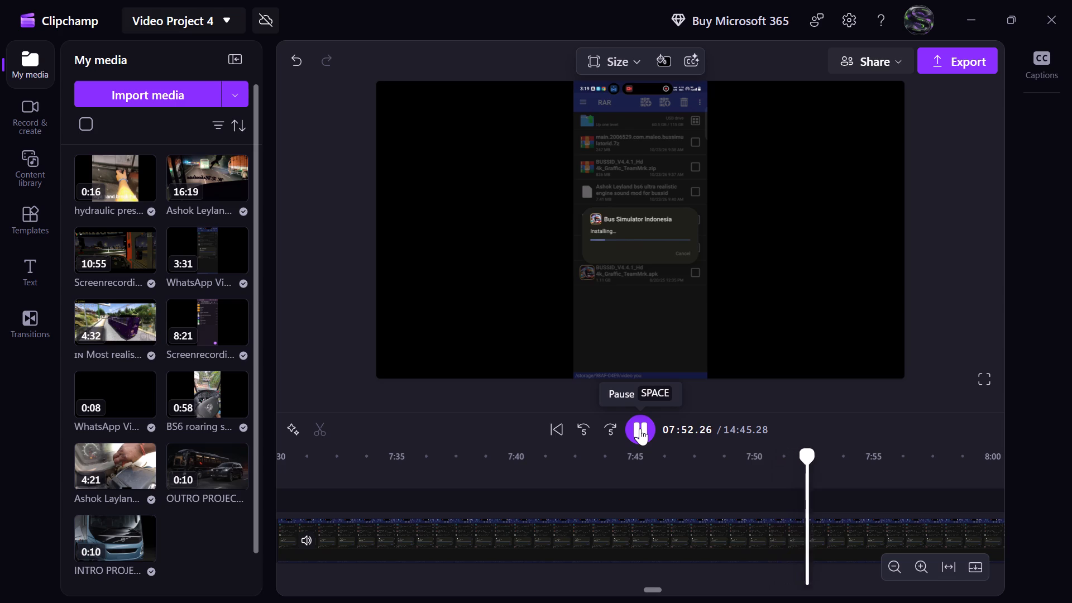
pyautogui.click(590, 429)
pyautogui.click(590, 429)
pyautogui.click(590, 429)
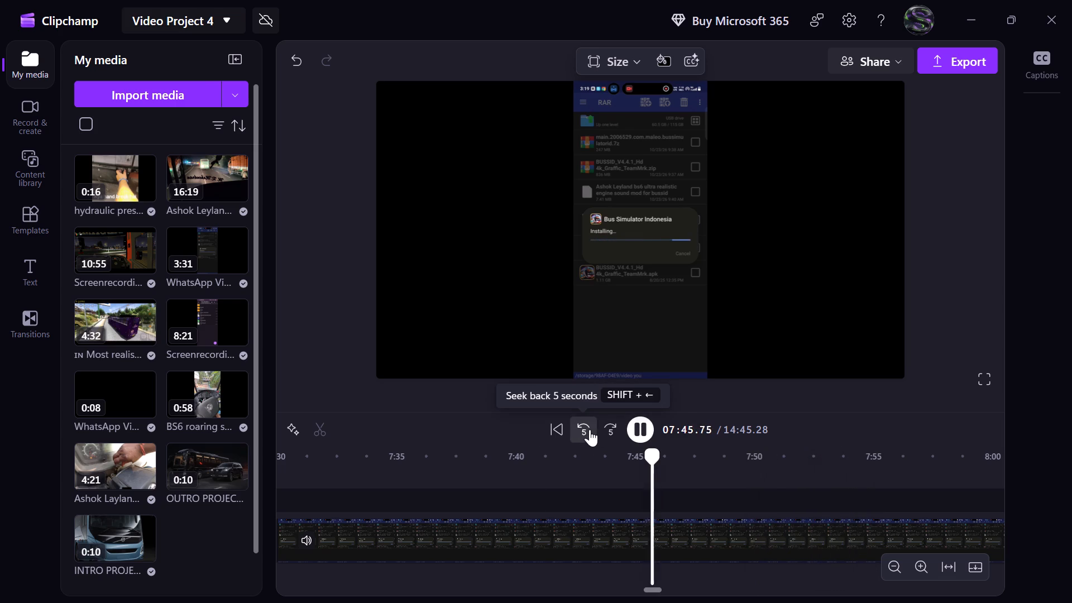
pyautogui.click(590, 430)
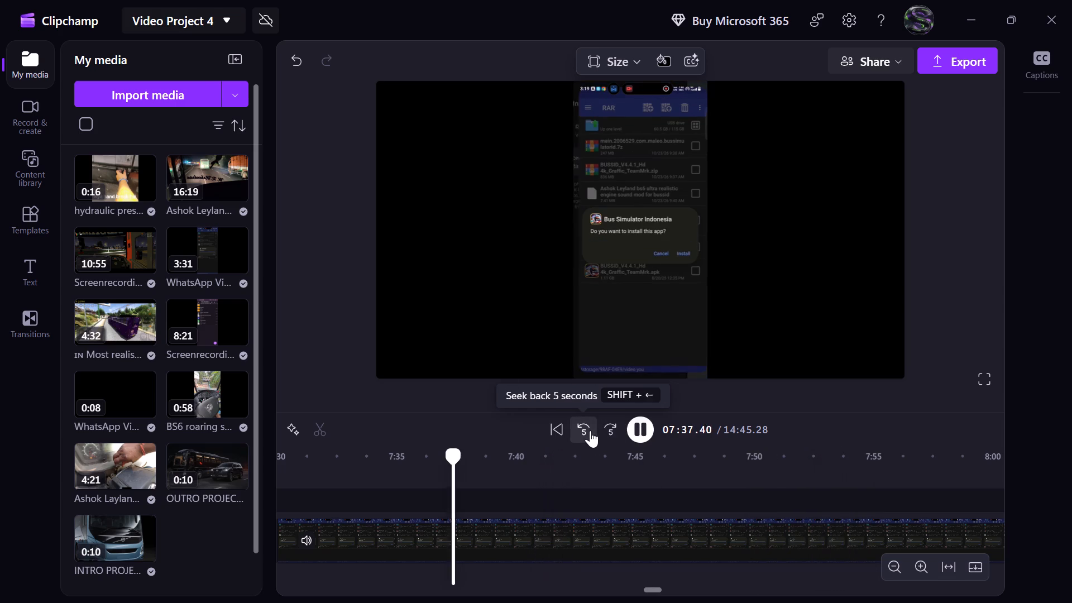
pyautogui.click(641, 430)
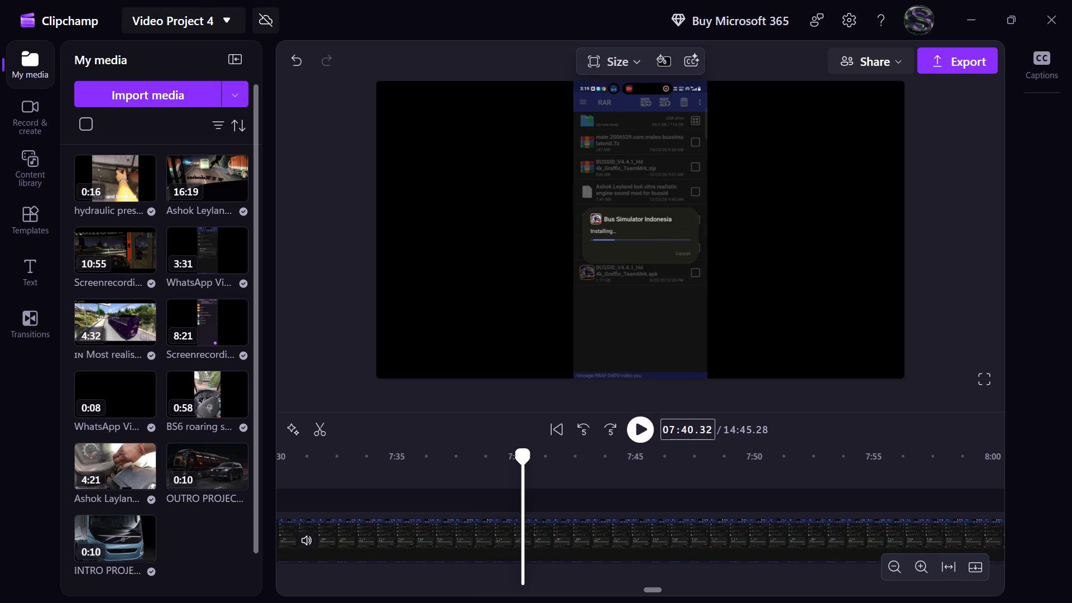
pyautogui.click(703, 432)
pyautogui.write('00')
pyautogui.press('Return')
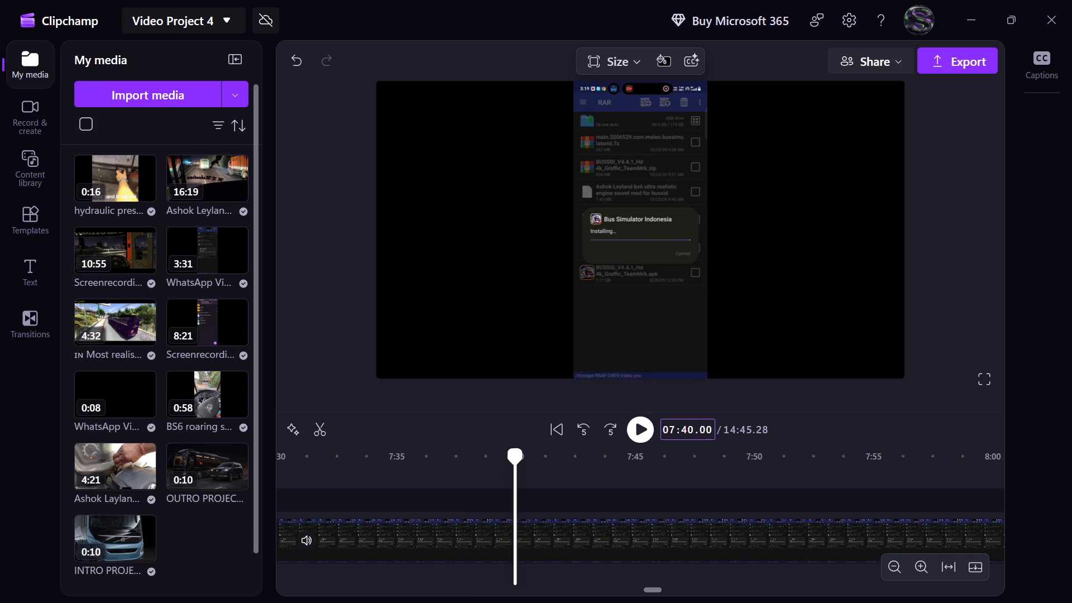
pyautogui.click(318, 430)
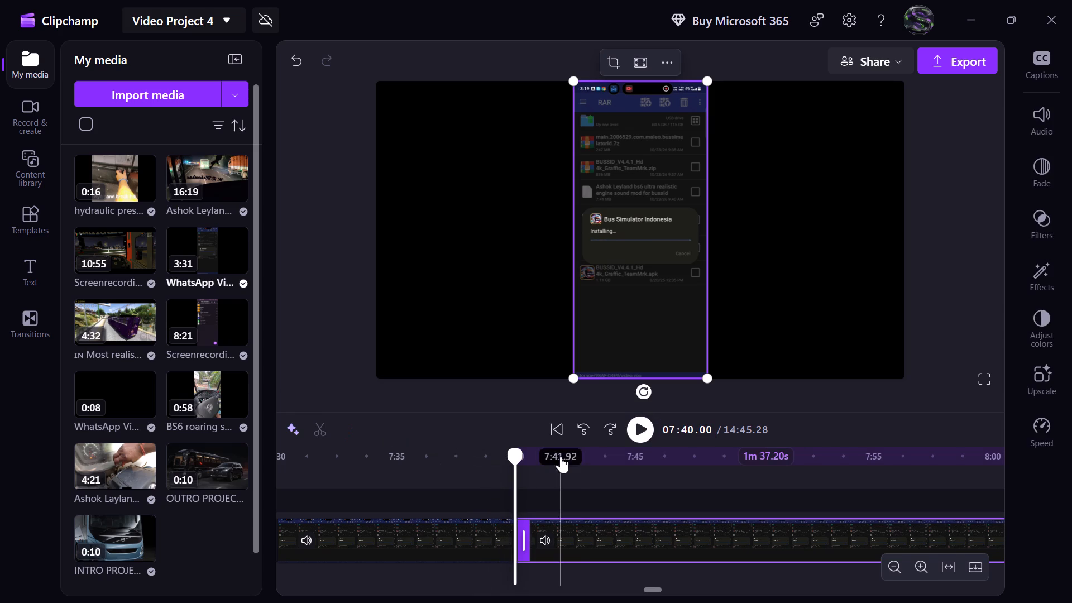
# Find the moment shortly before the App installed message and split the WhatsApp clip at 08:12.60.
pyautogui.click(645, 425)
pyautogui.click(615, 429)
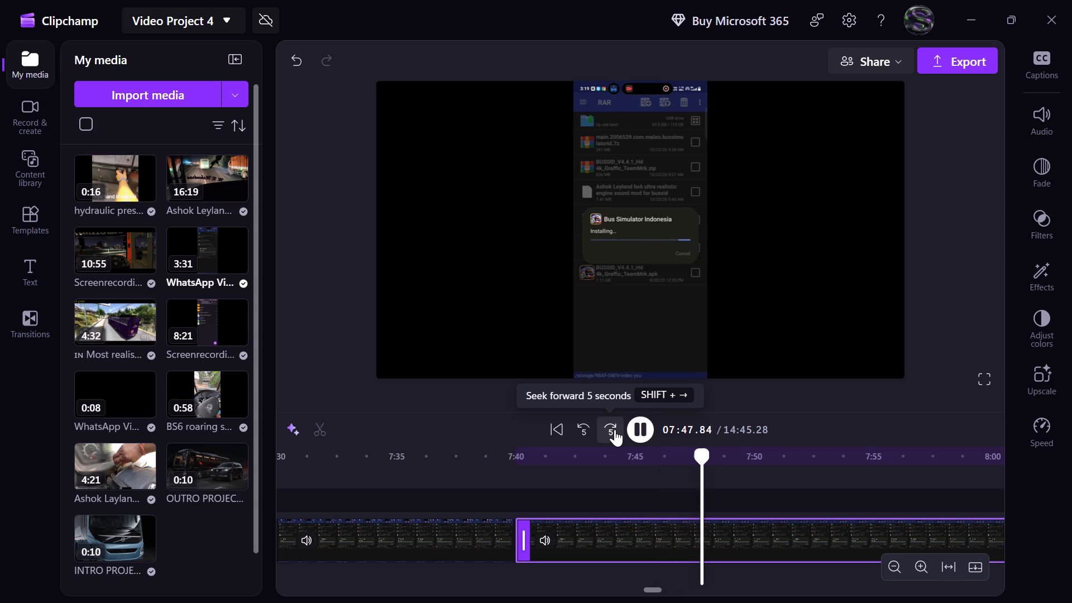
pyautogui.click(615, 429)
pyautogui.click(615, 429)
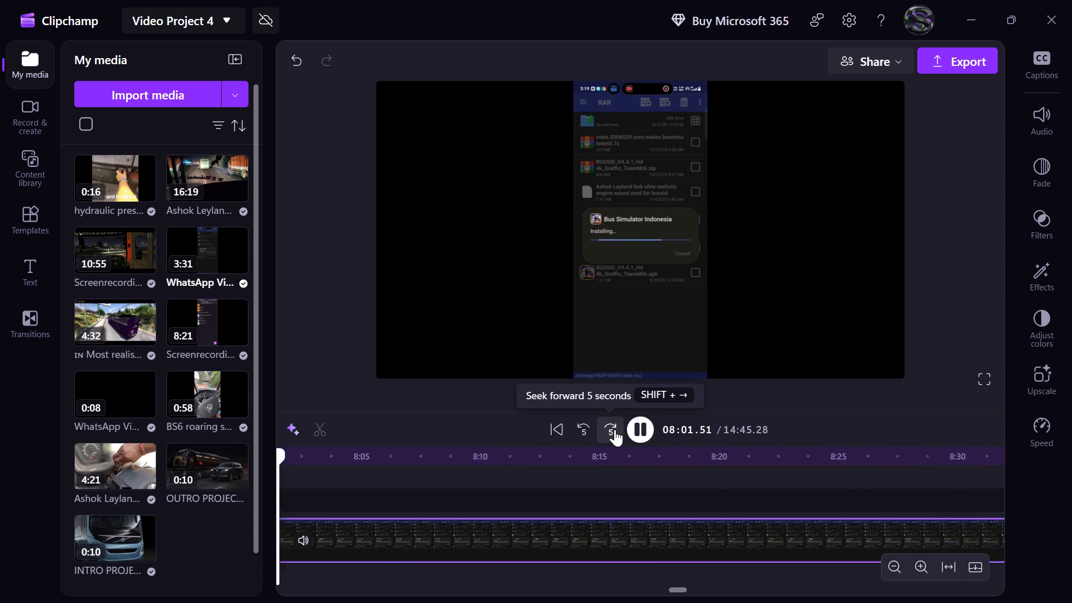
pyautogui.click(615, 429)
pyautogui.click(615, 429)
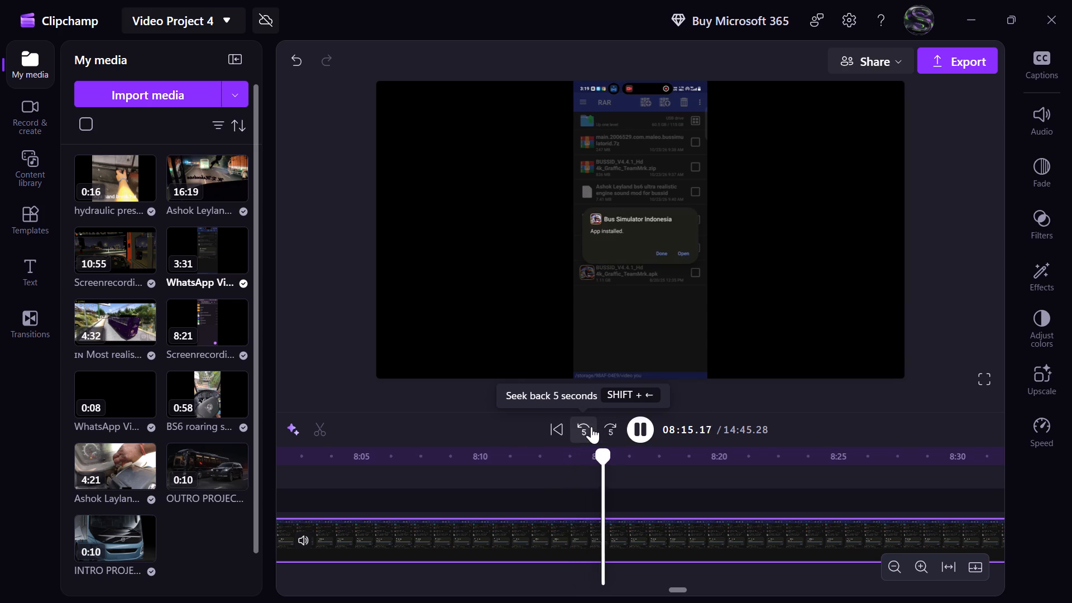
pyautogui.click(591, 427)
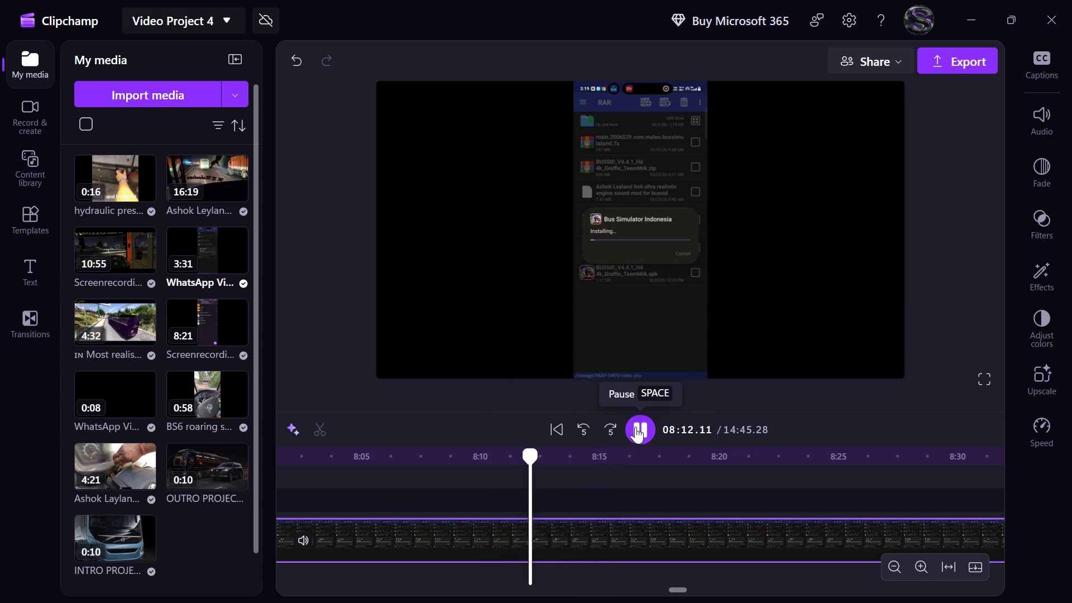
pyautogui.click(635, 427)
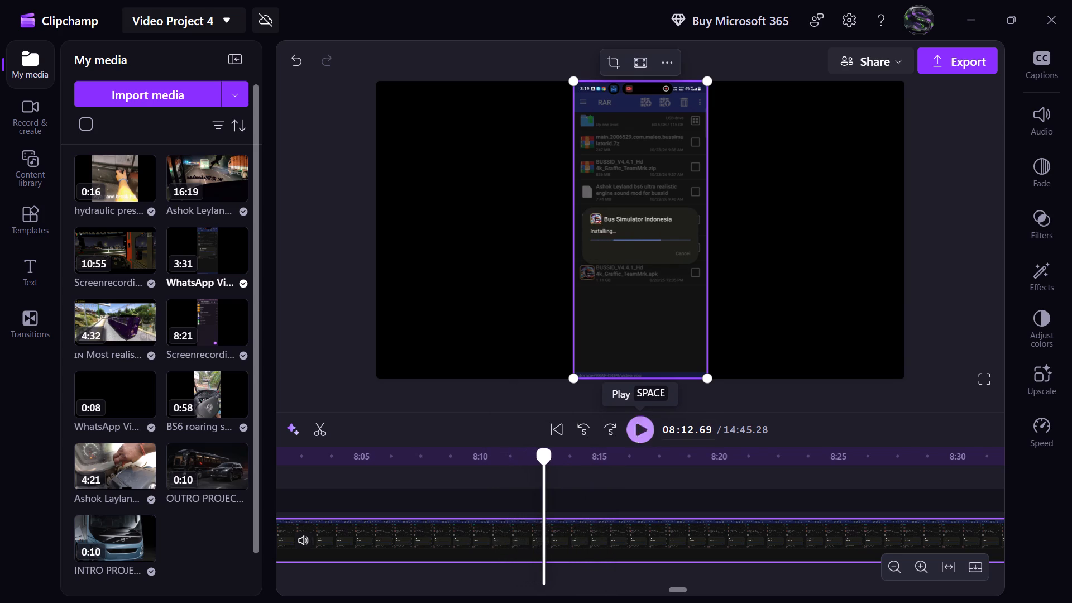
pyautogui.click(707, 427)
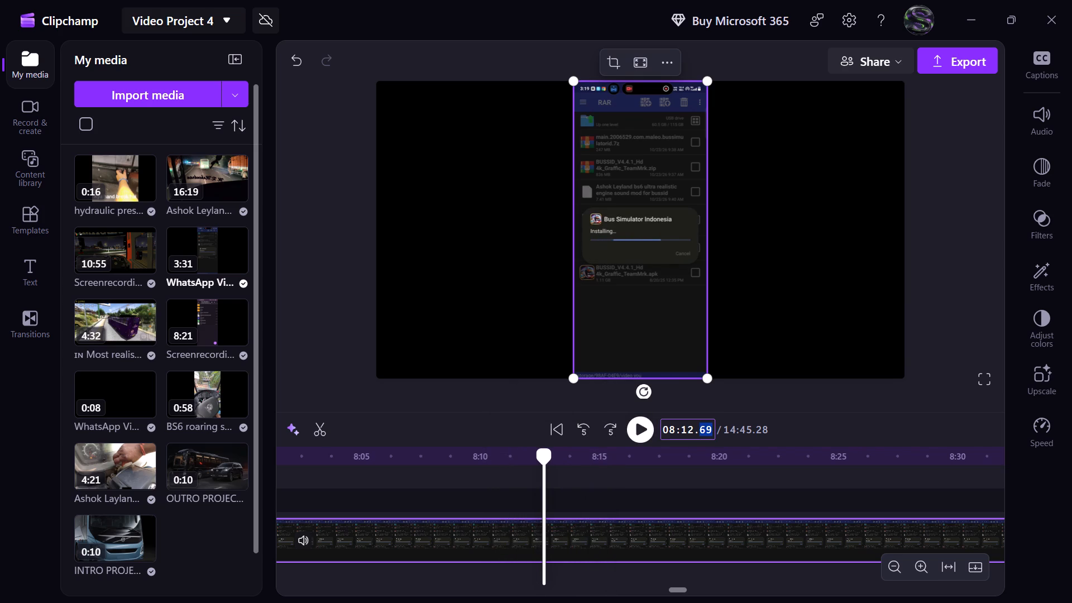
pyautogui.write('60')
pyautogui.press('Return')
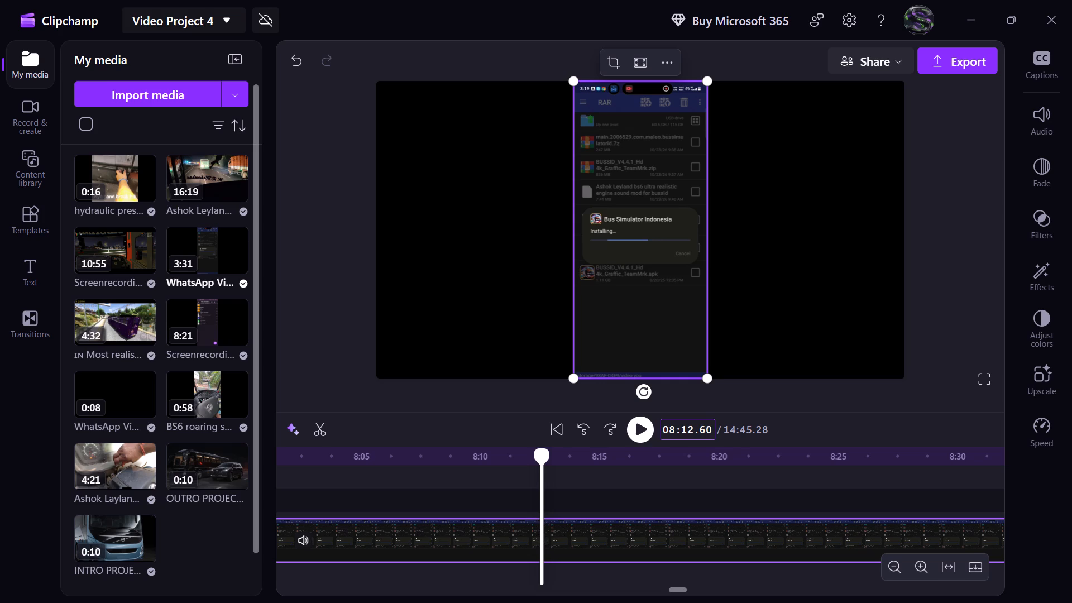
pyautogui.click(314, 433)
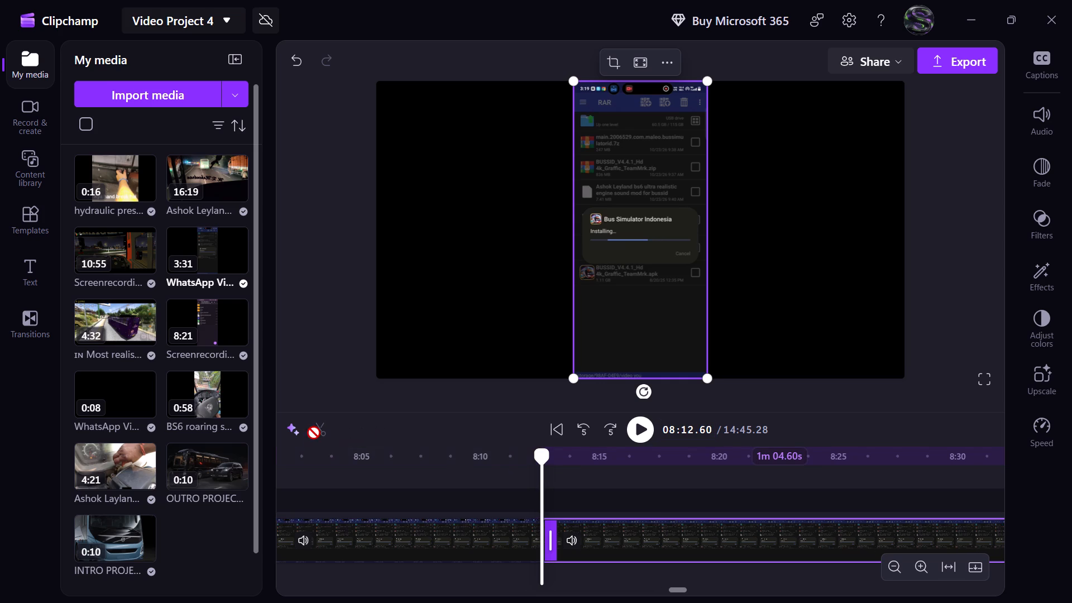
# Delete the installing wait between 07:40.00 and 08:12.60 from the WhatsApp clip and close the gap.
pyautogui.click(339, 538)
pyautogui.press('Delete')
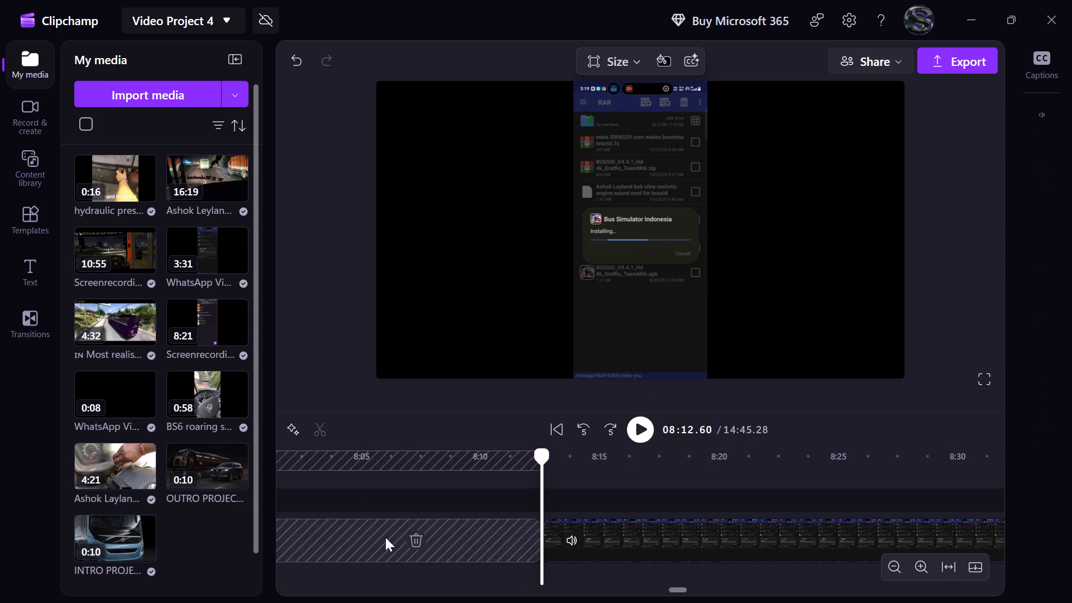
pyautogui.click(413, 537)
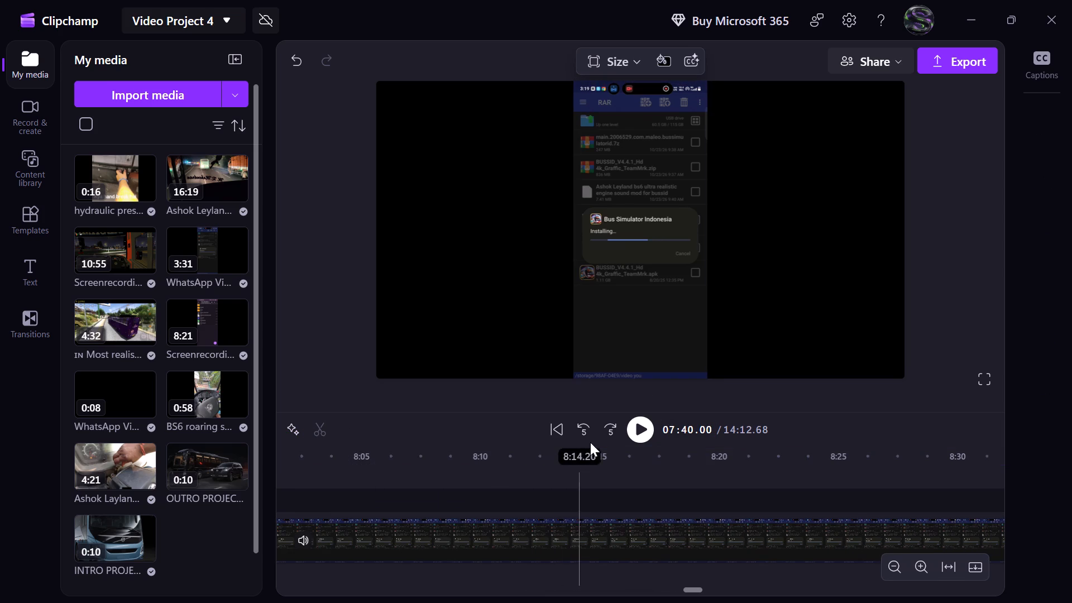
# Review the Bus Simulator Indonesia launch after installation and split the WhatsApp clip in the blank screen at 07:47.50.
pyautogui.click(590, 441)
pyautogui.click(649, 427)
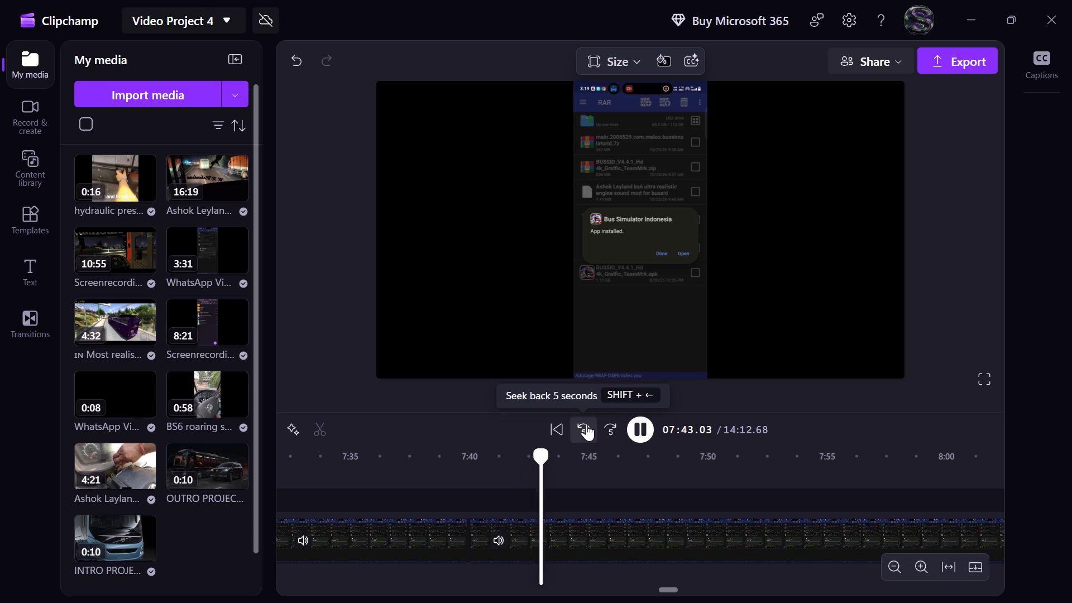
pyautogui.click(586, 424)
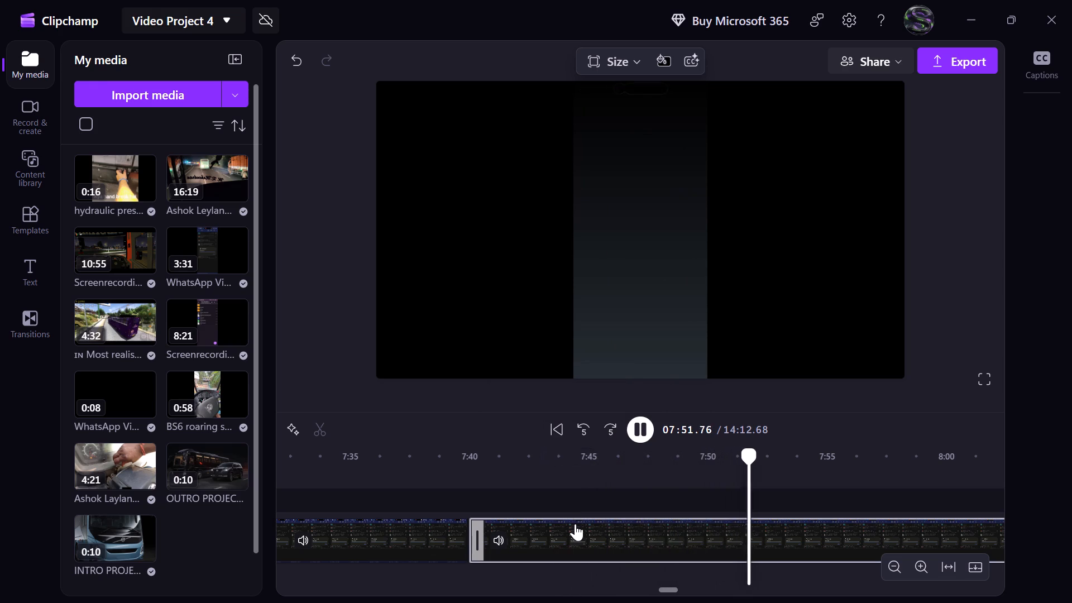
pyautogui.click(586, 424)
pyautogui.click(586, 424)
pyautogui.click(586, 424)
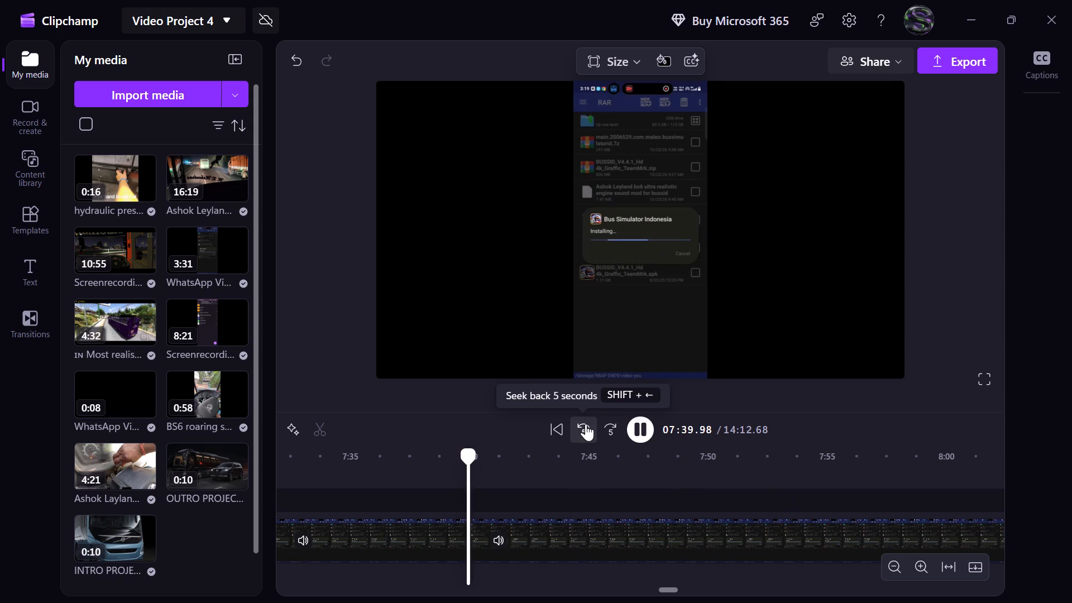
pyautogui.click(641, 428)
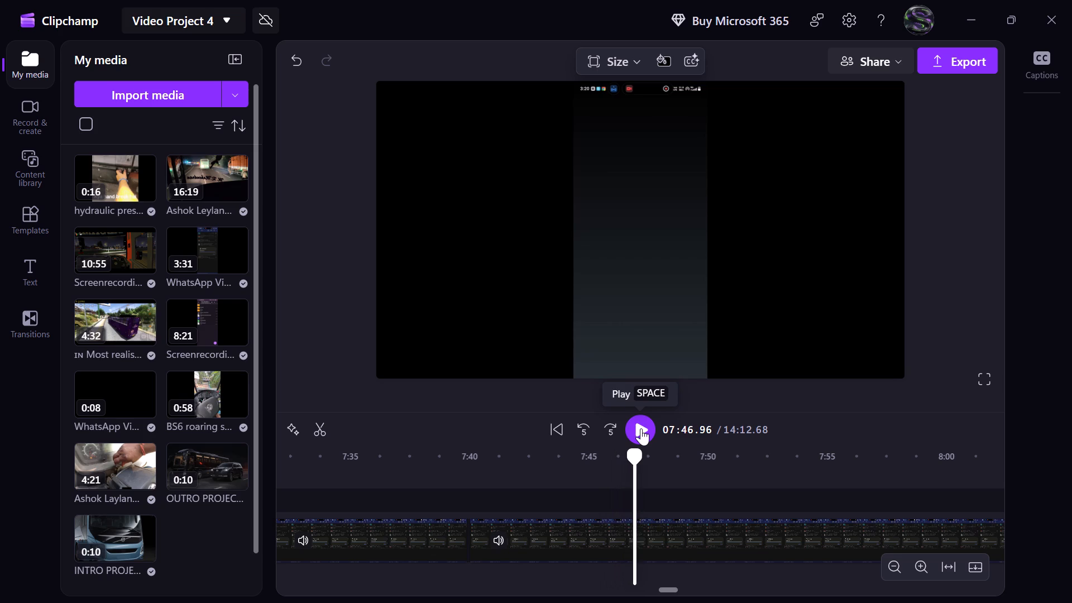
pyautogui.click(641, 428)
pyautogui.click(641, 428)
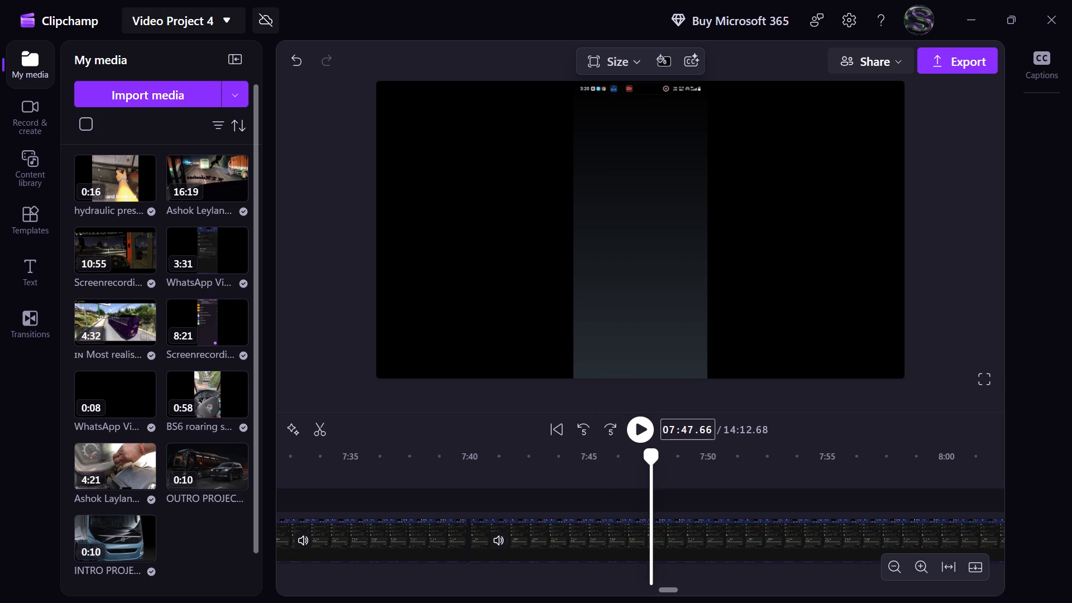
pyautogui.click(705, 432)
pyautogui.write('00')
pyautogui.press('Return')
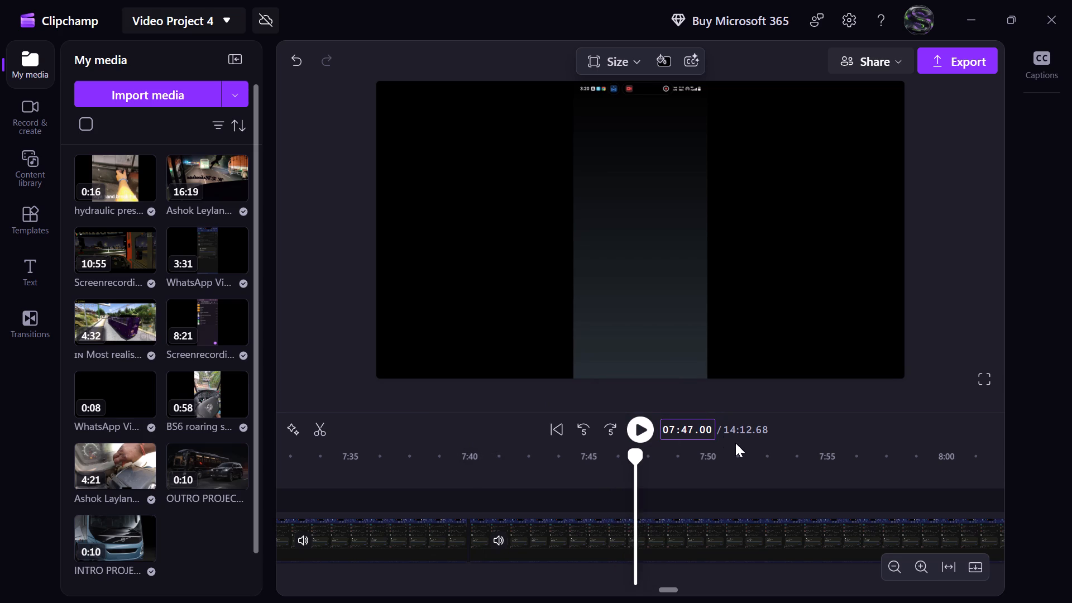
pyautogui.click(708, 429)
pyautogui.press('5')
pyautogui.press('0')
pyautogui.press('Return')
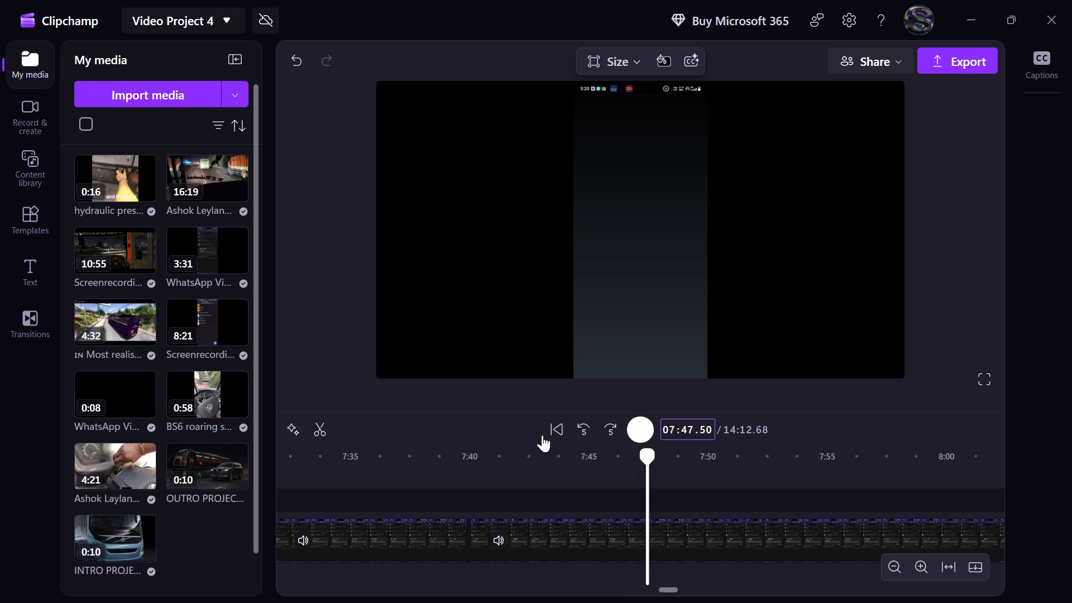
pyautogui.click(317, 427)
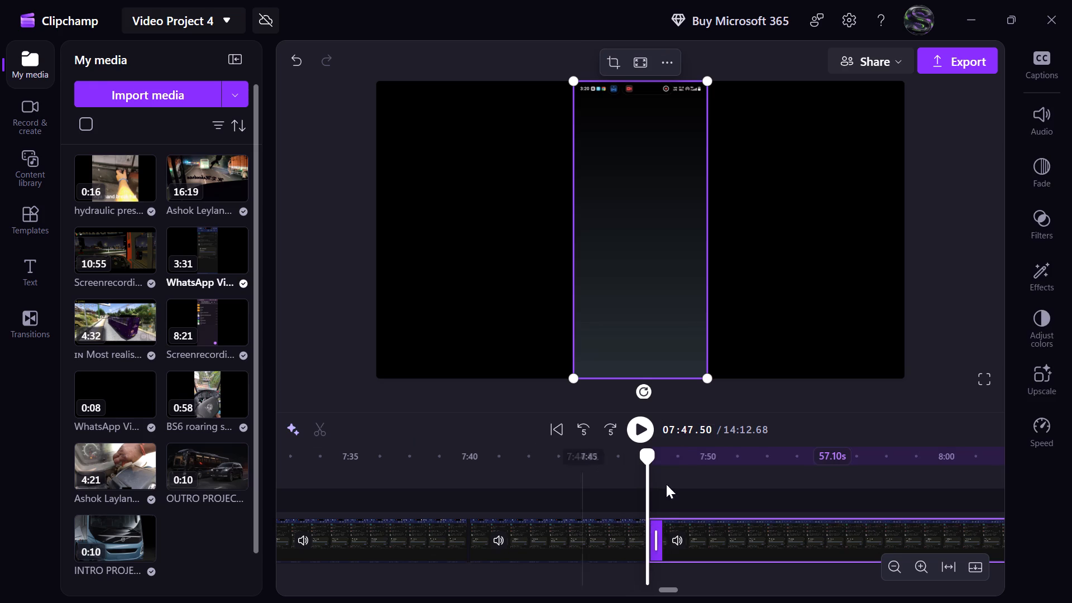
# Find the end of the blank launch screen before the Hendra Channel loading box and split the WhatsApp clip at 08:09.00.
pyautogui.click(638, 435)
pyautogui.click(615, 430)
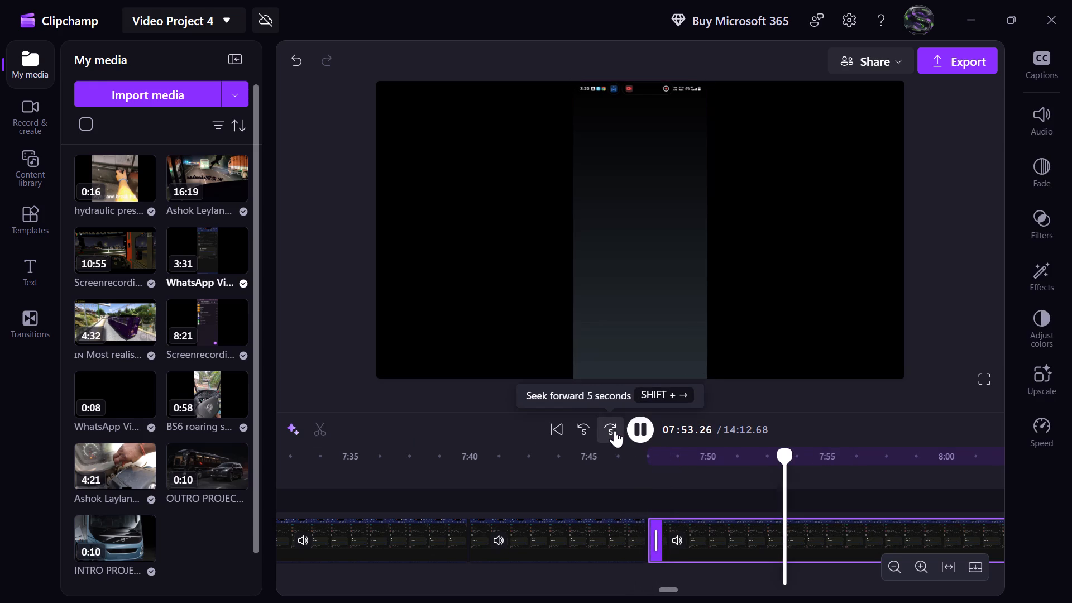
pyautogui.click(615, 430)
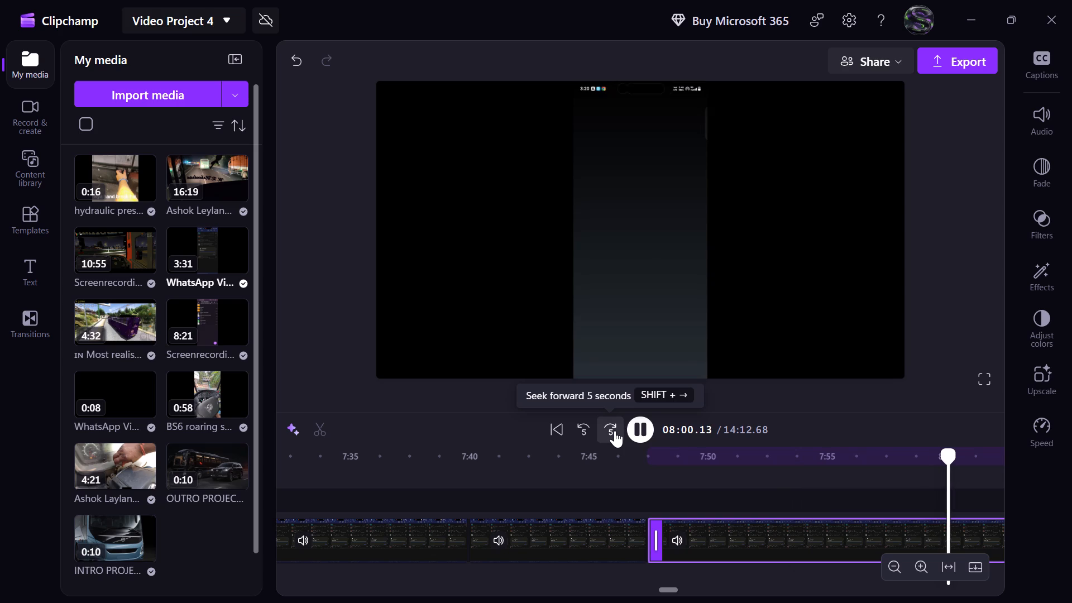
pyautogui.click(615, 430)
pyautogui.click(615, 430)
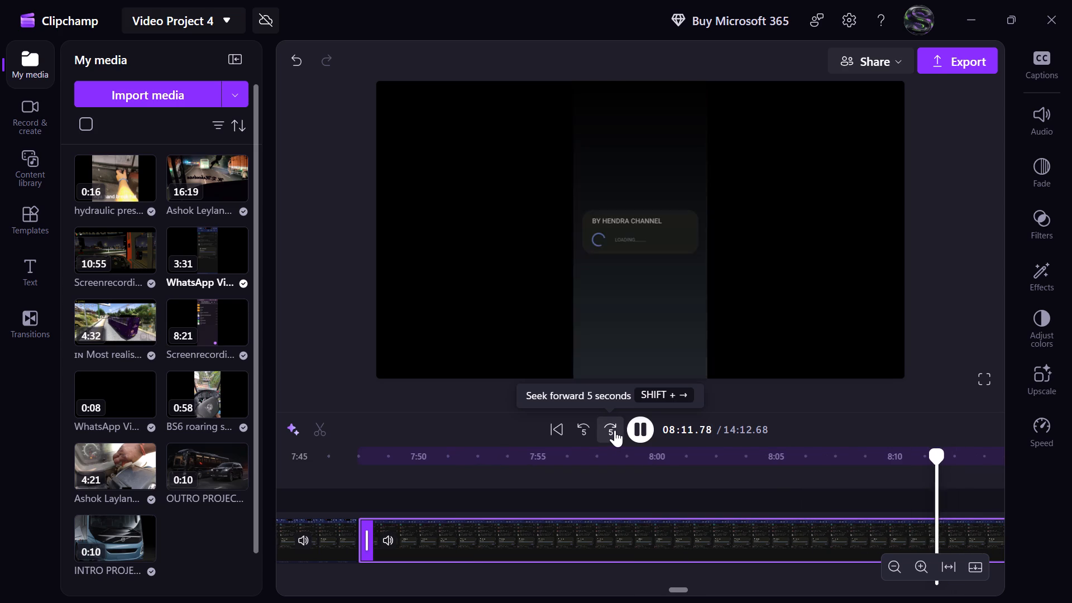
pyautogui.click(584, 427)
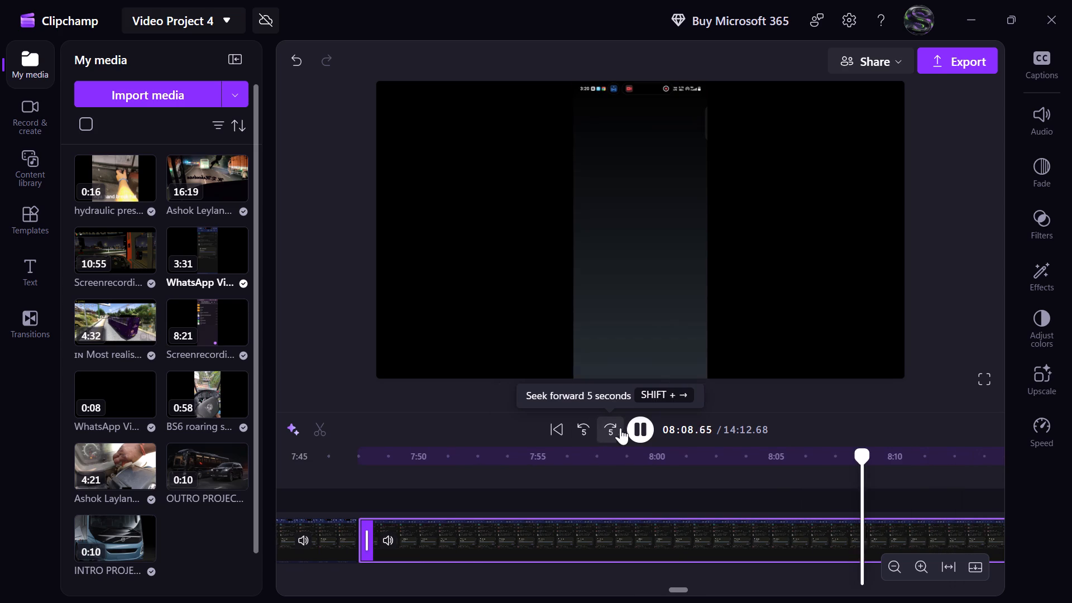
pyautogui.click(634, 428)
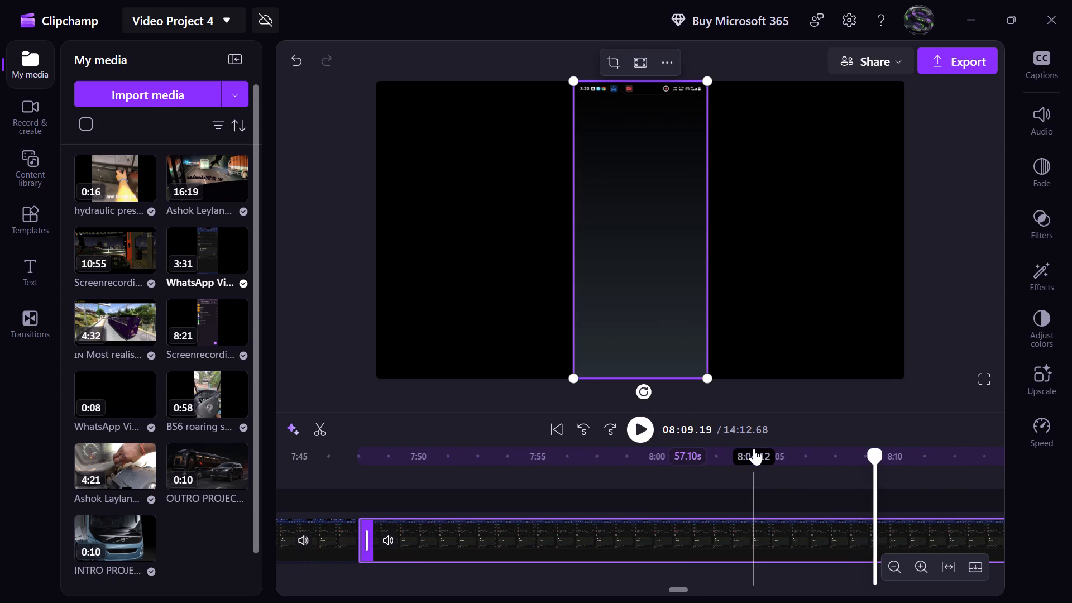
pyautogui.click(708, 427)
pyautogui.write('00')
pyautogui.press('Return')
pyautogui.click(325, 433)
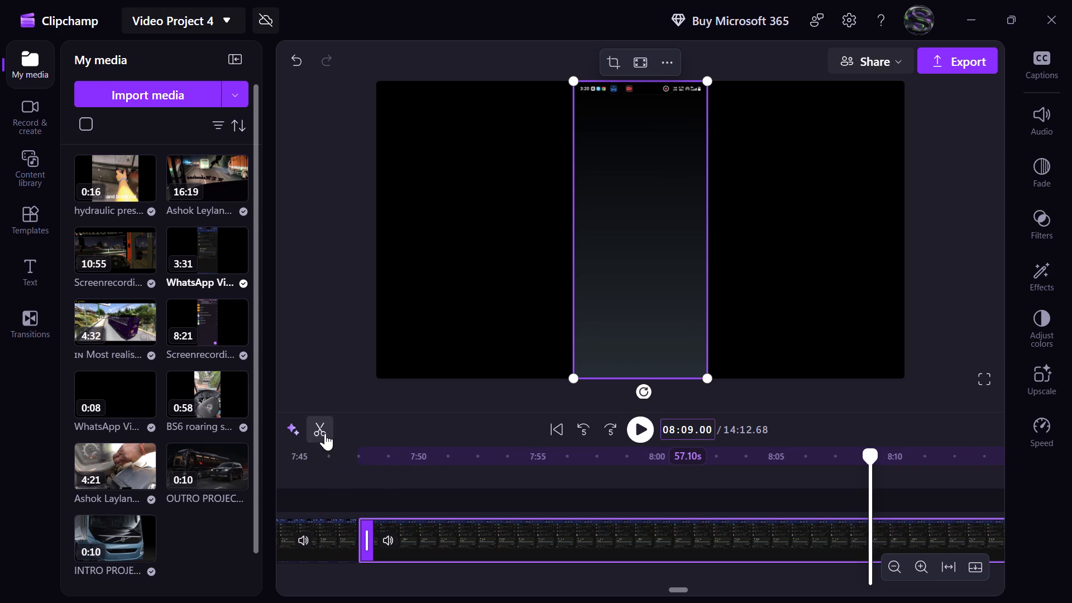
# Delete the blank-screen wait between 07:47.50 and 08:09.00 from the WhatsApp clip and close the gap.
pyautogui.click(522, 542)
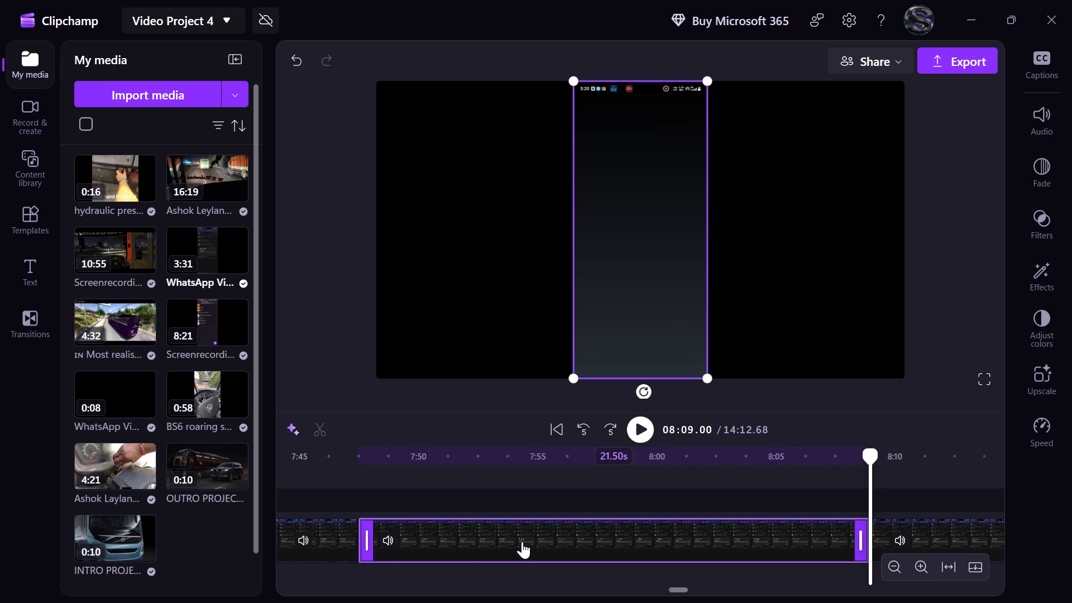
pyautogui.press('Delete')
pyautogui.click(610, 542)
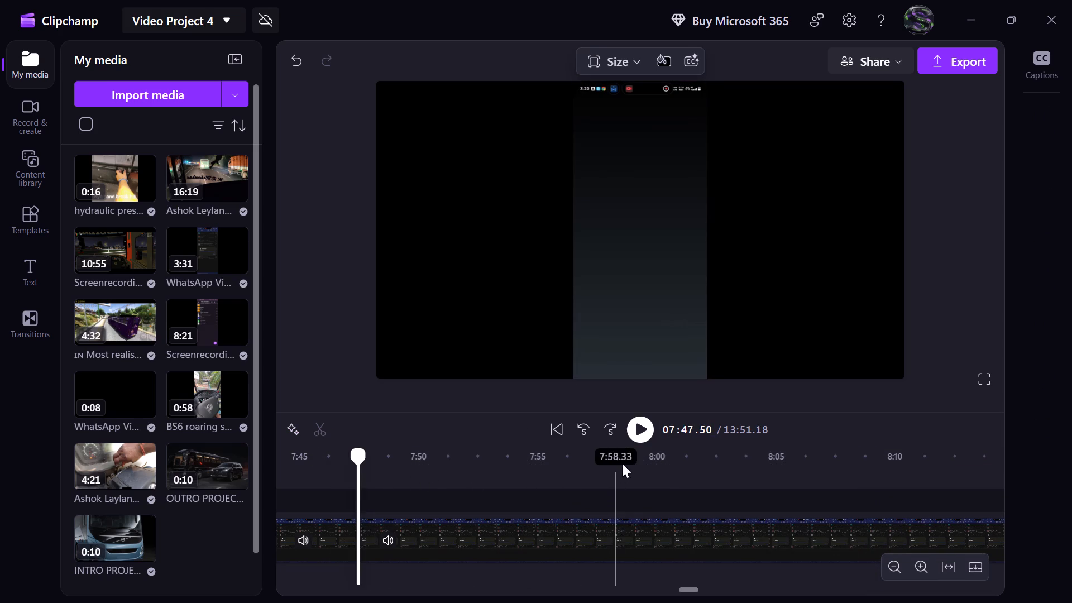
# Play the rest of the WhatsApp clip and split it at 08:18.50, in the recent apps view showing RAR.
pyautogui.click(639, 434)
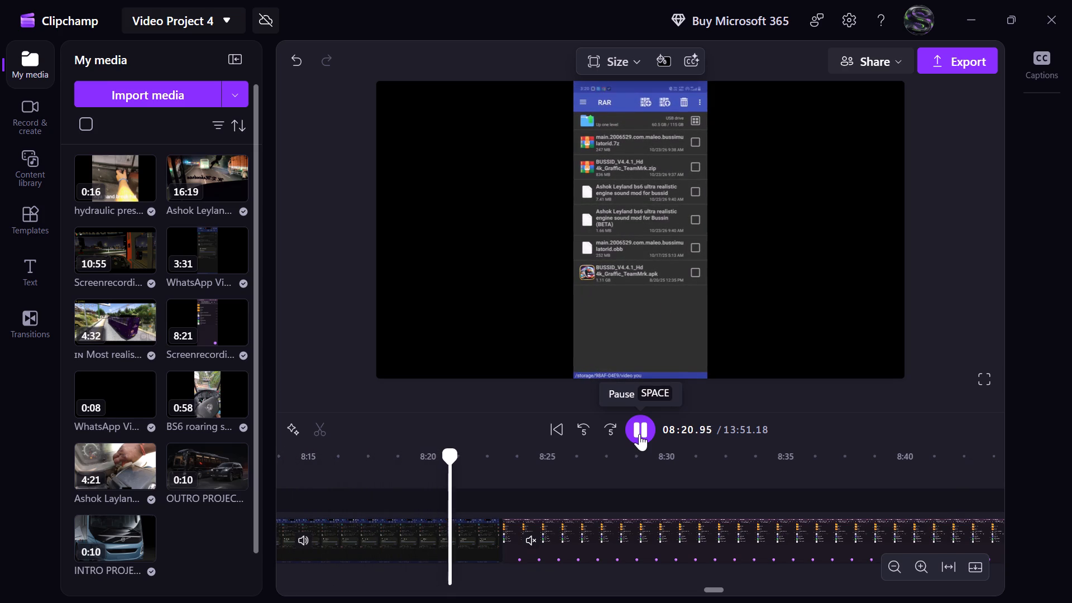
pyautogui.click(639, 434)
pyautogui.click(588, 436)
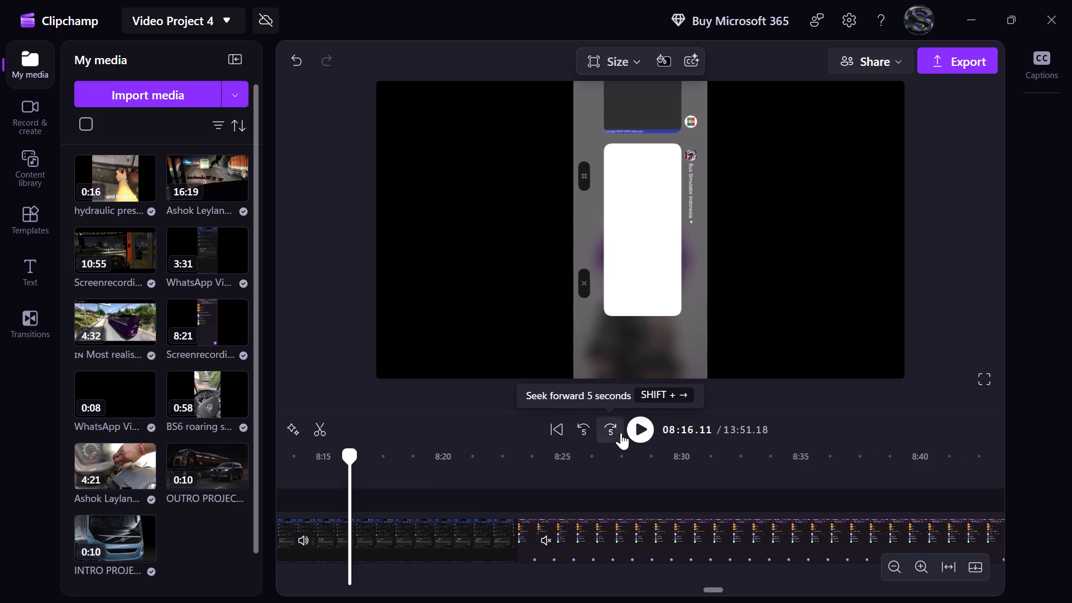
pyautogui.click(635, 432)
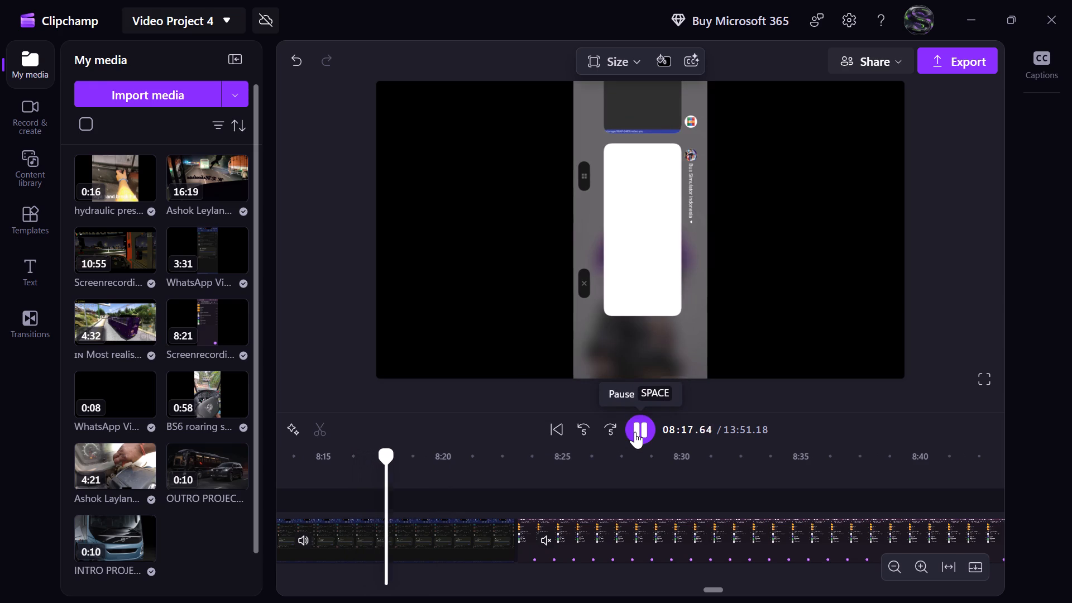
pyautogui.click(635, 432)
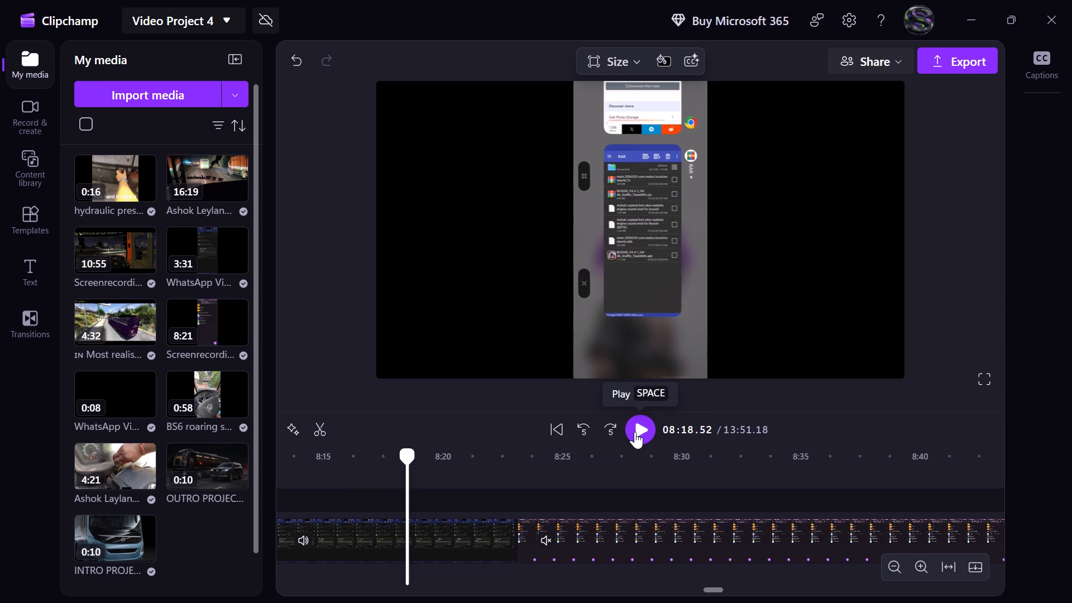
pyautogui.click(707, 422)
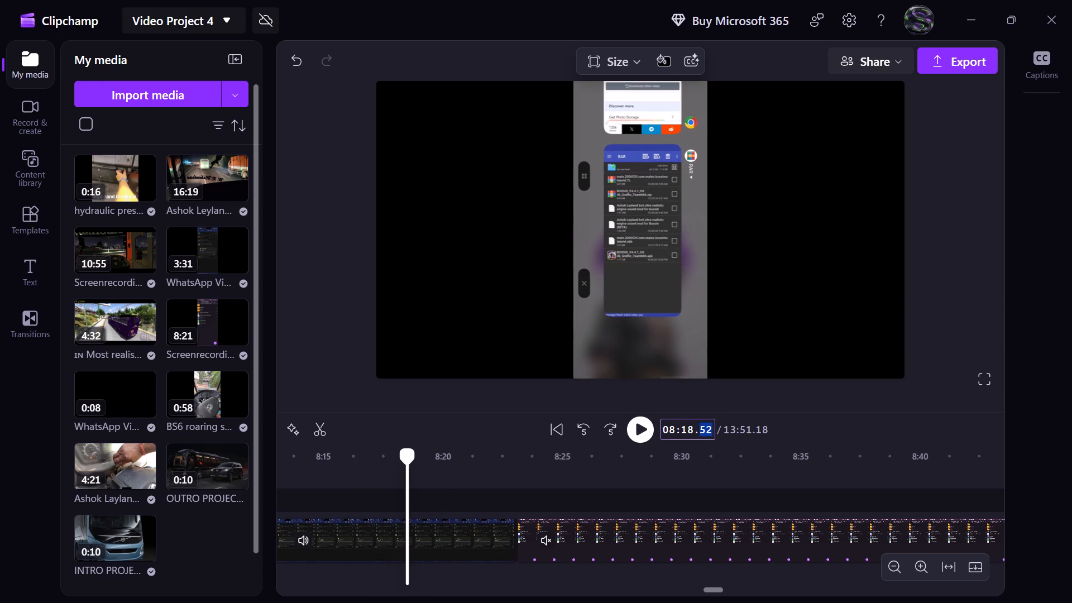
pyautogui.write('50')
pyautogui.press('Return')
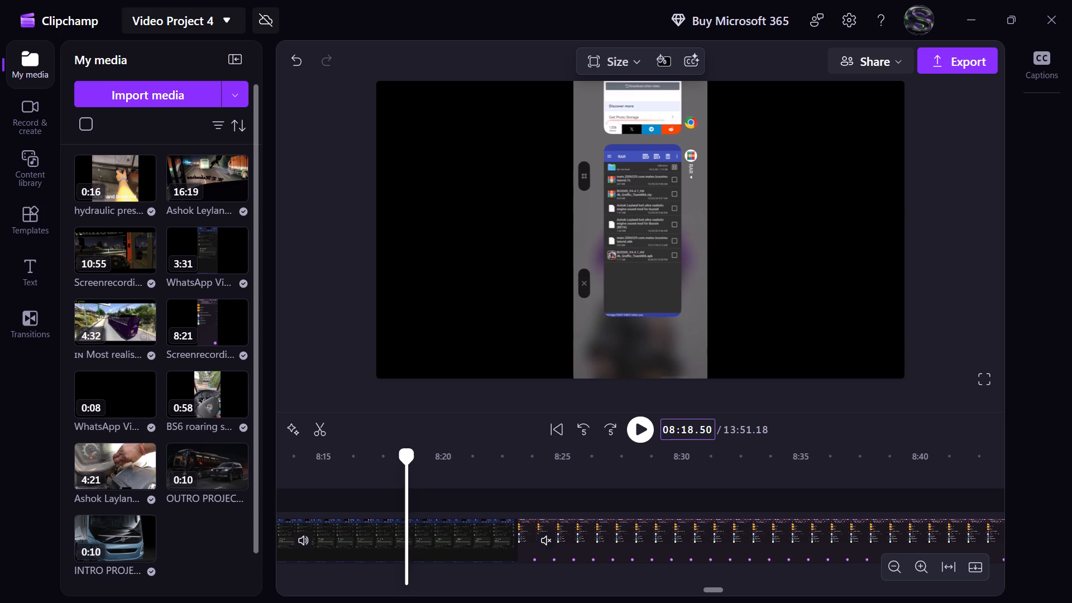
pyautogui.click(323, 416)
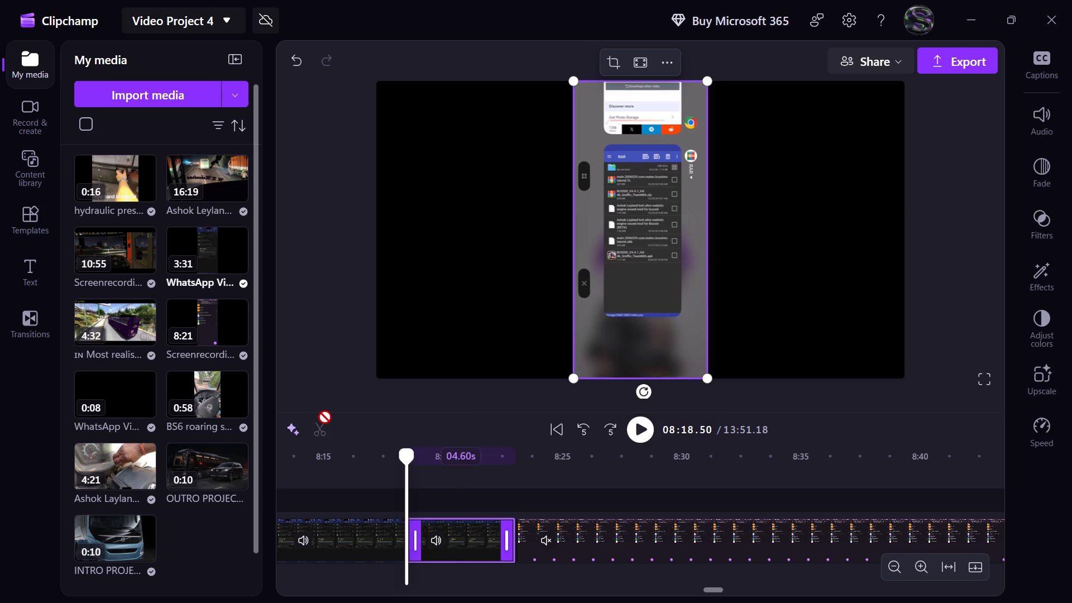
# Delete the WhatsApp clip's remaining tail after 08:18.50 and close the gap before the muted recording.
pyautogui.press('Delete')
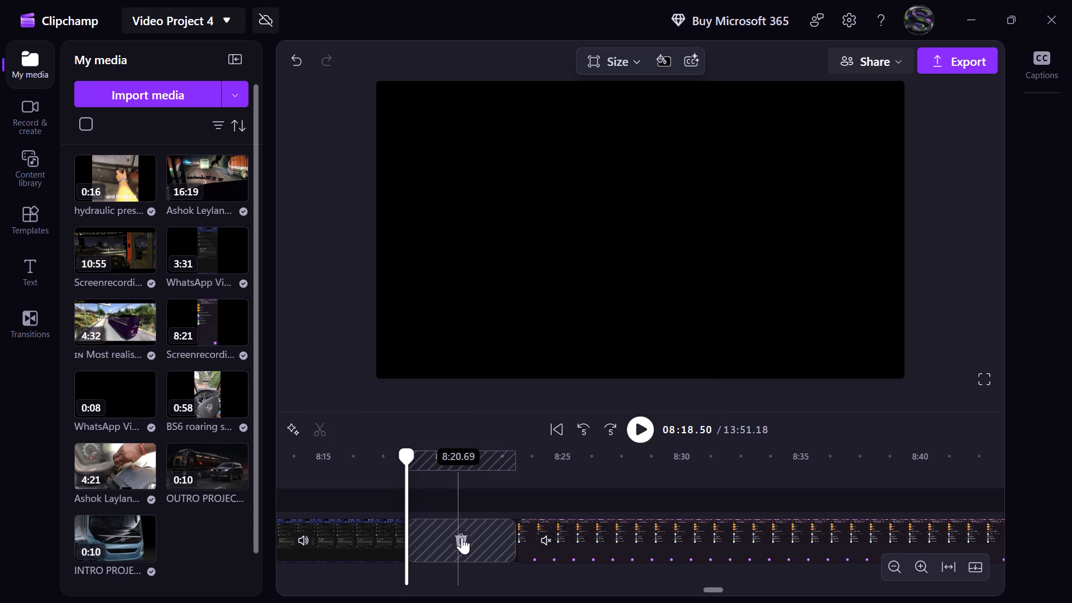
pyautogui.click(462, 538)
# Review the muted recording after 08:18.50 to find where the first archive extraction wait starts and ends.
pyautogui.click(636, 428)
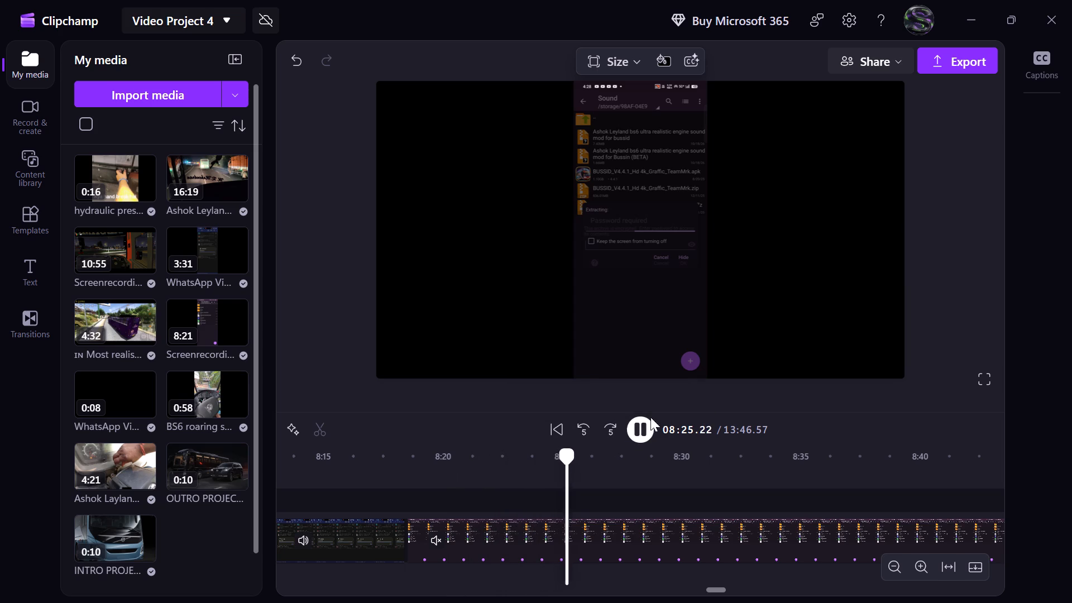
pyautogui.click(642, 434)
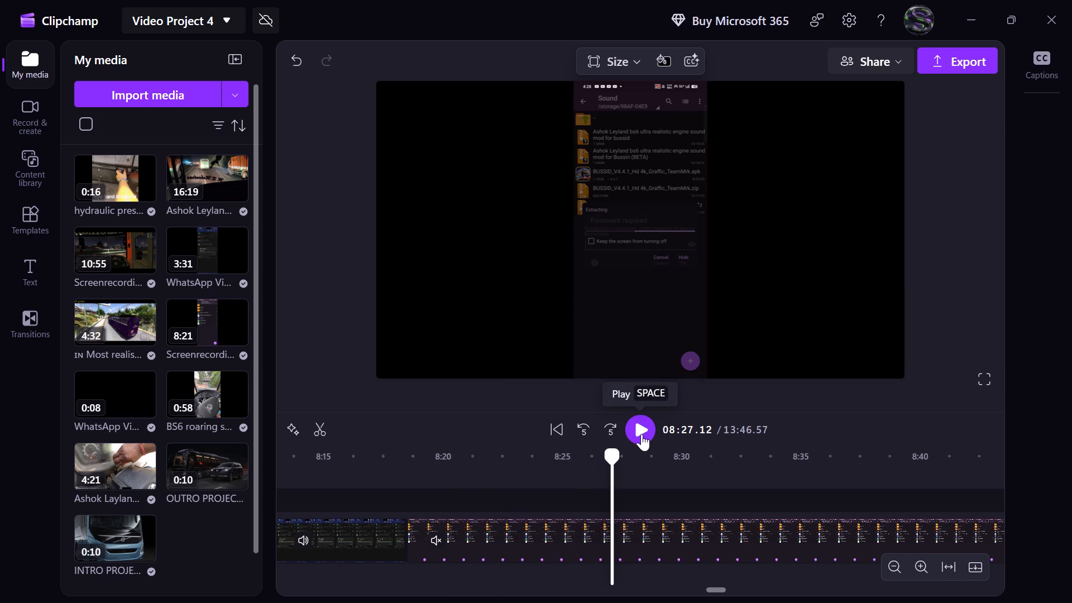
pyautogui.click(578, 443)
pyautogui.click(604, 436)
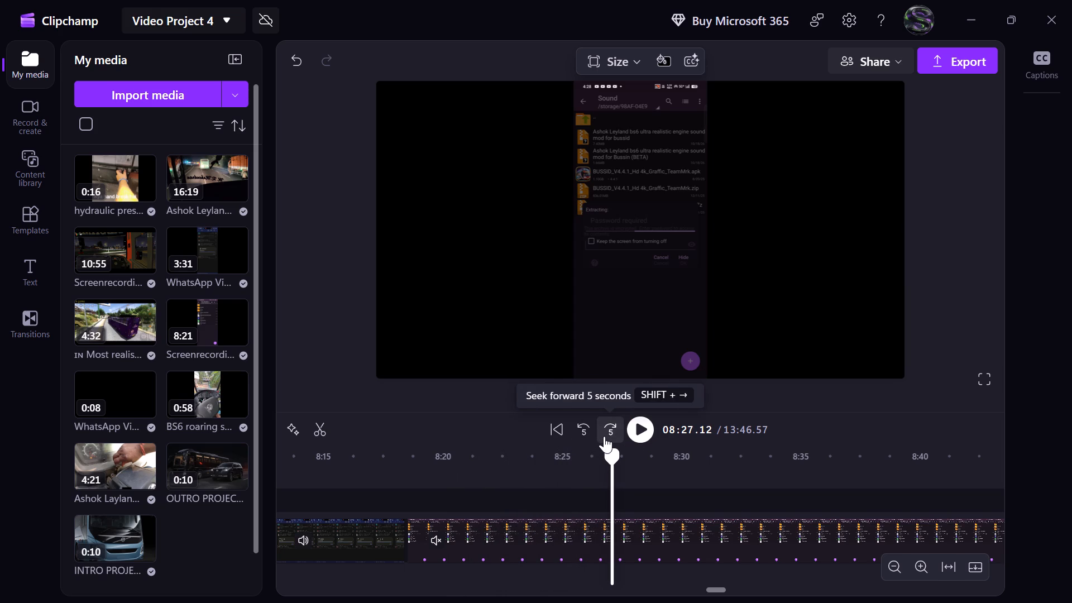
pyautogui.click(635, 430)
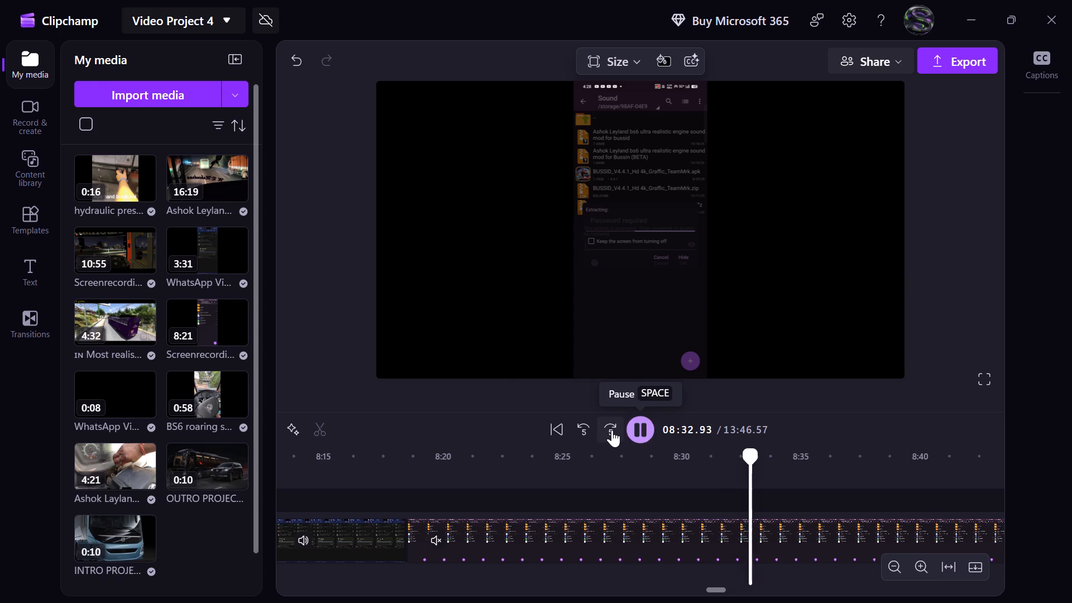
pyautogui.click(611, 430)
pyautogui.click(611, 430)
pyautogui.click(611, 430)
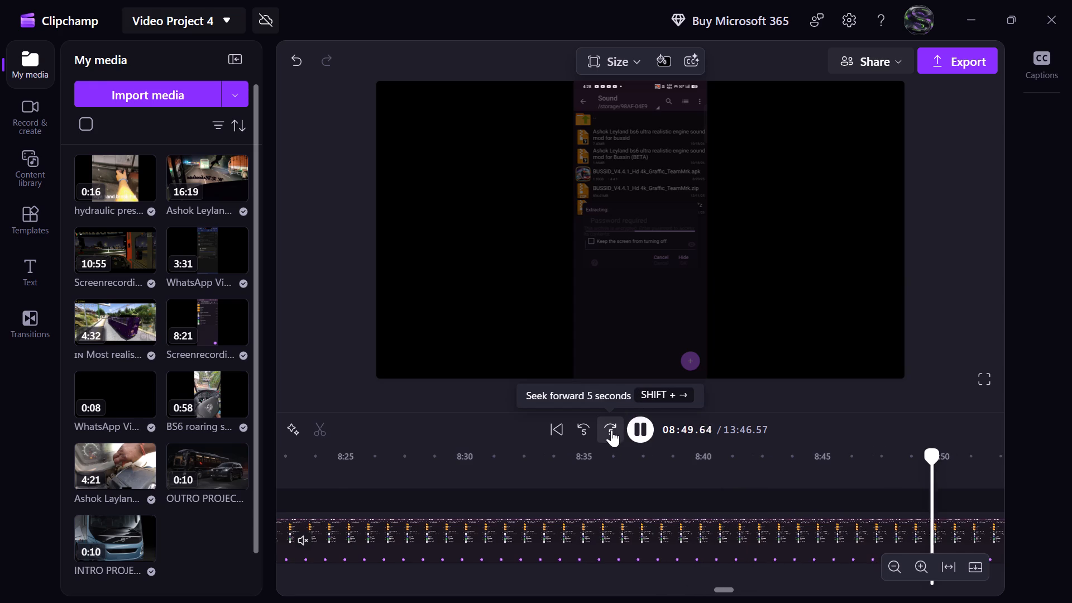
pyautogui.click(611, 430)
pyautogui.tripleClick(589, 429)
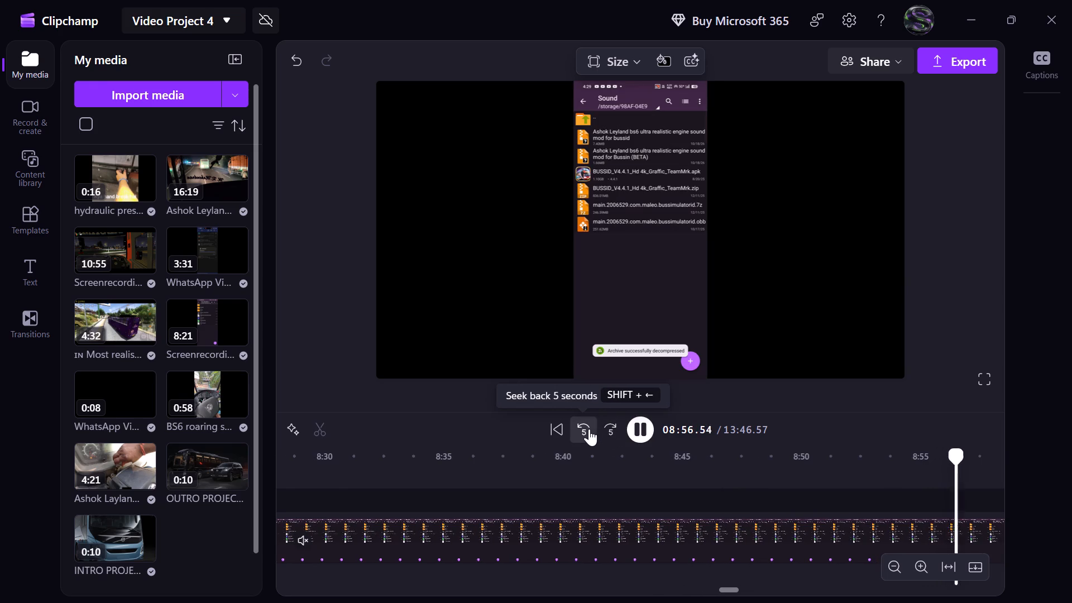
pyautogui.tripleClick(589, 429)
pyautogui.click(589, 429)
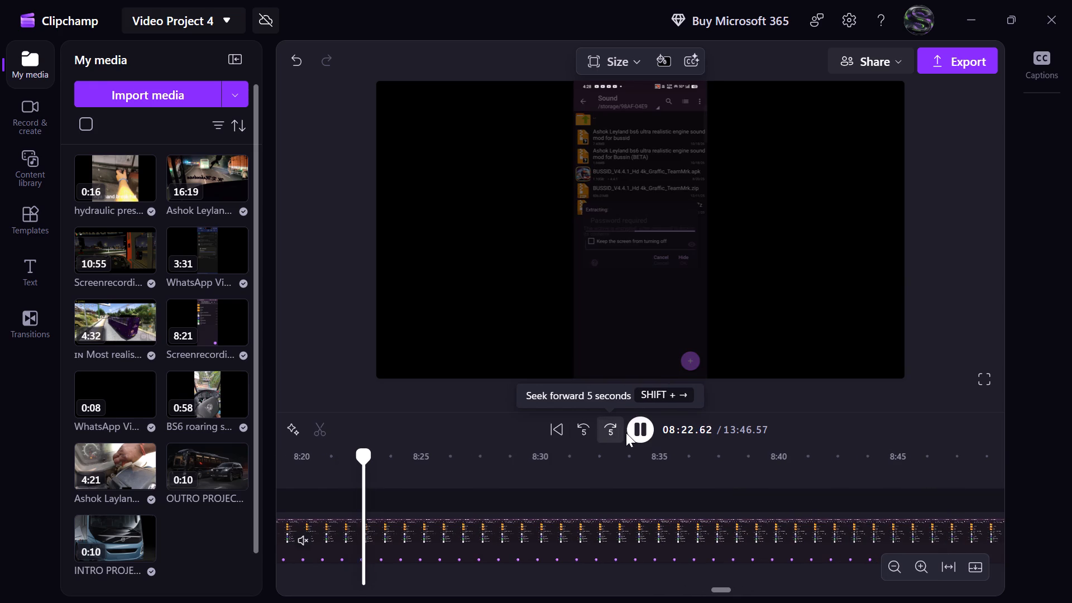
pyautogui.click(616, 432)
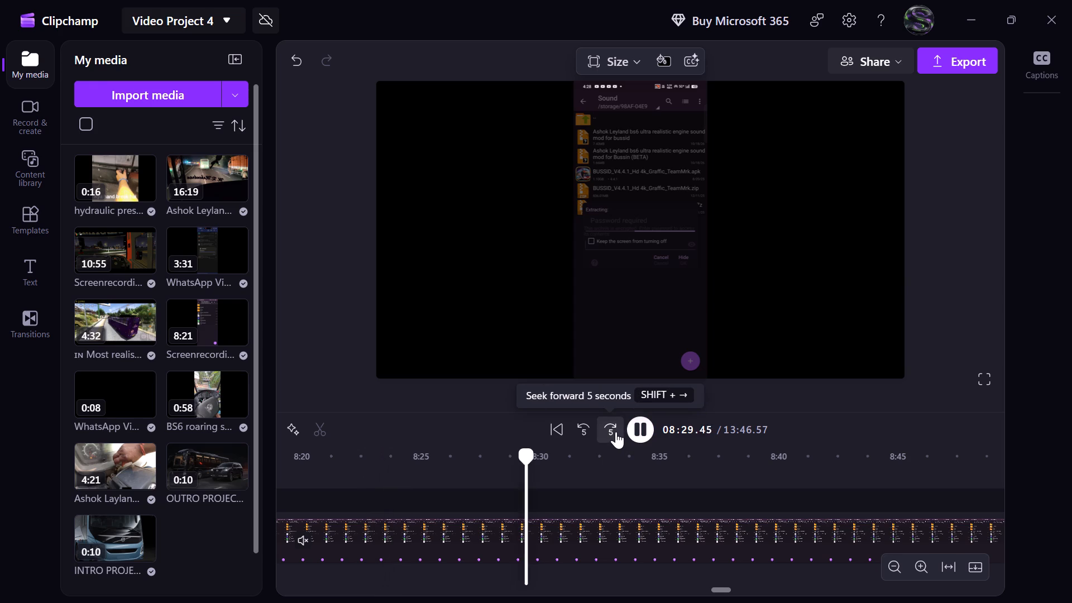
pyautogui.click(616, 432)
pyautogui.click(616, 429)
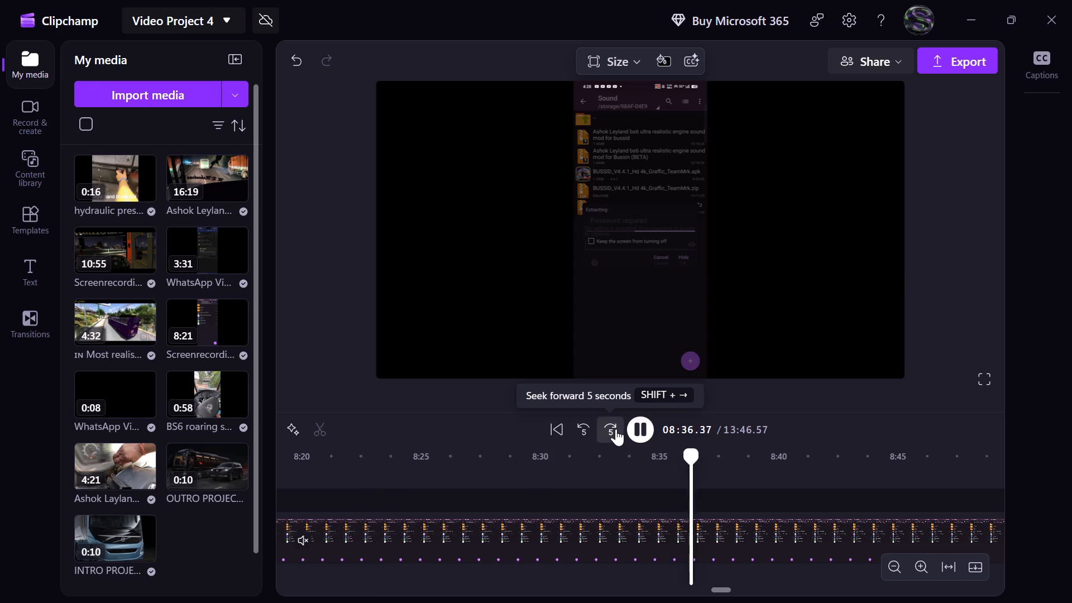
pyautogui.click(616, 429)
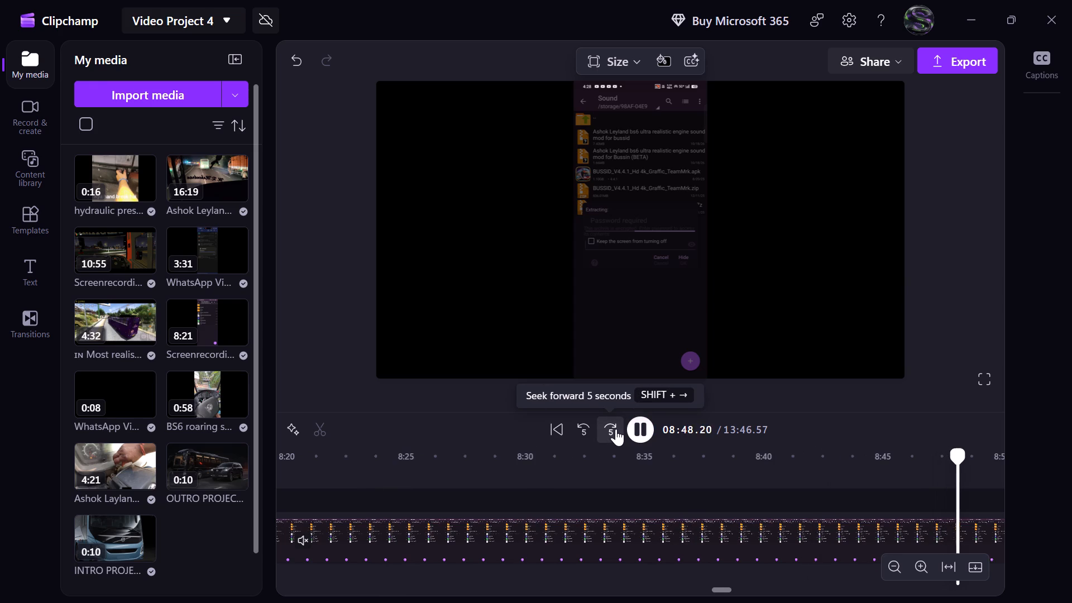
pyautogui.click(616, 429)
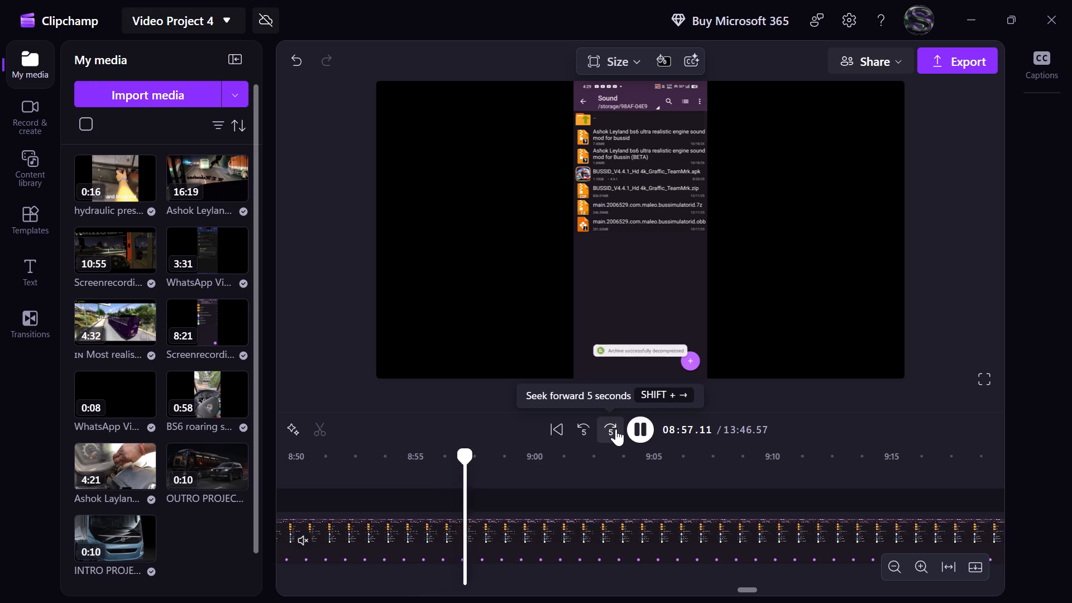
pyautogui.click(616, 429)
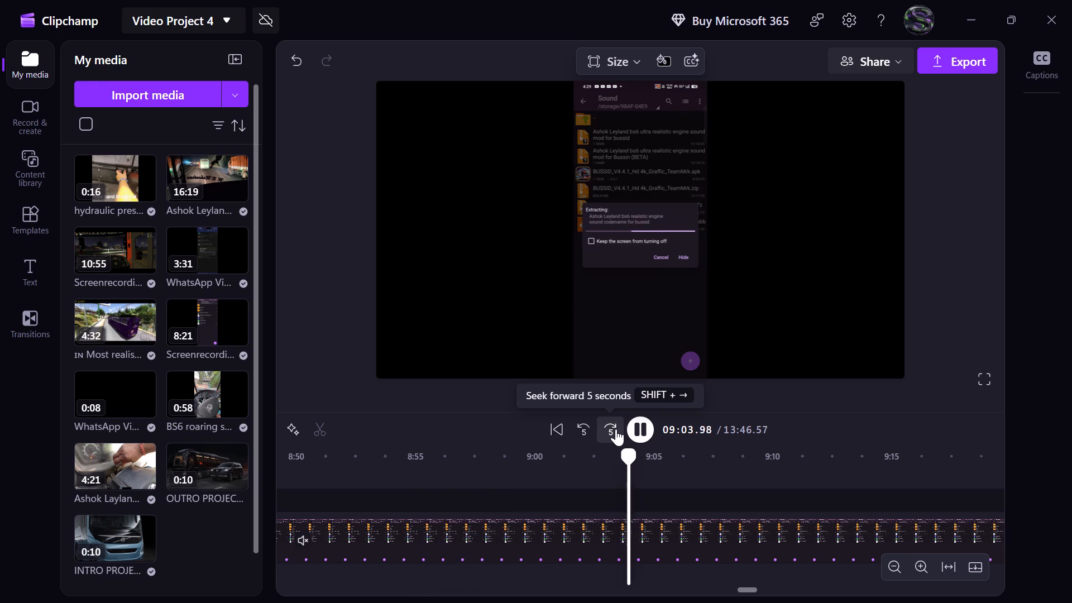
pyautogui.click(582, 429)
pyautogui.click(582, 429)
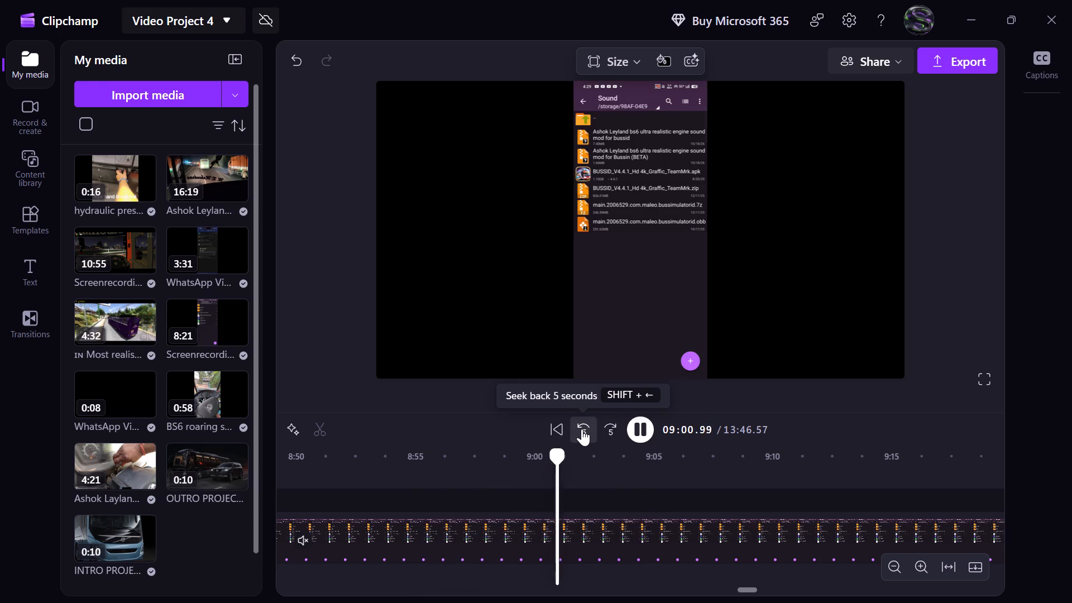
pyautogui.click(637, 434)
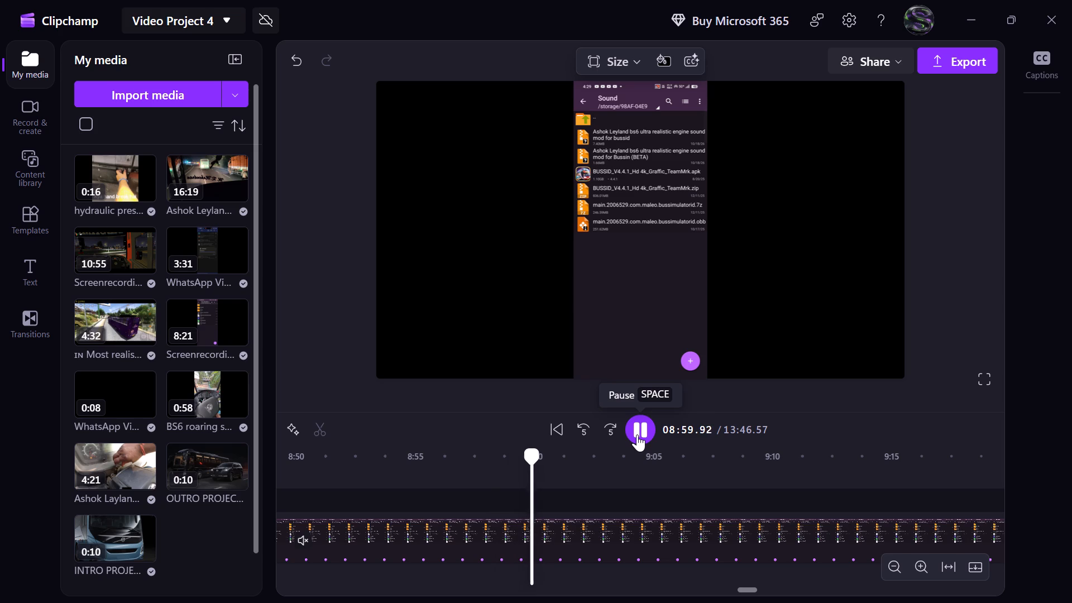
pyautogui.click(637, 434)
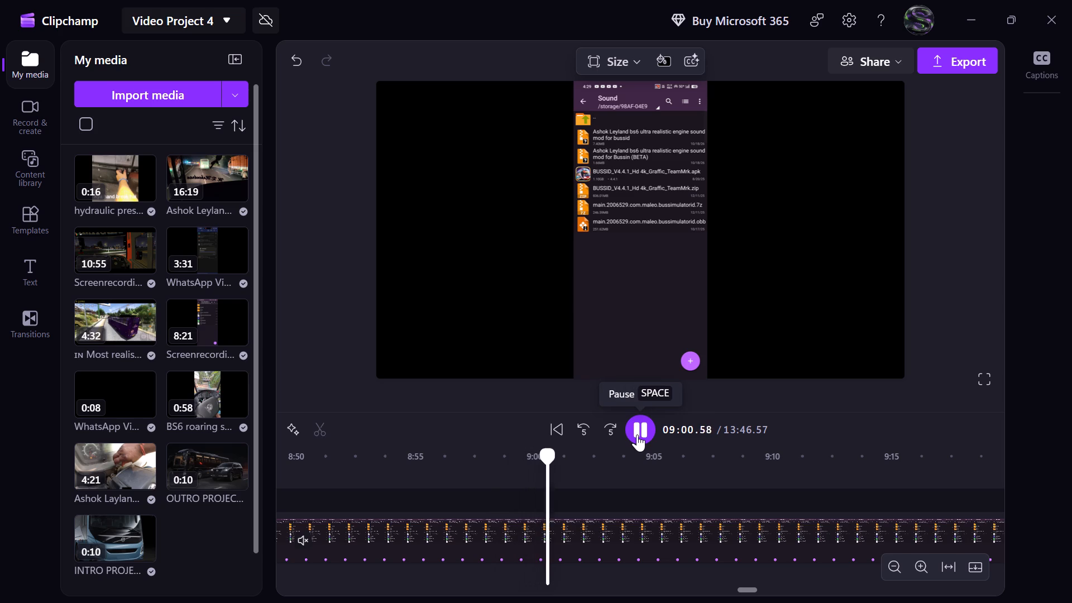
pyautogui.click(637, 434)
# Return to the start of the extraction wait and split the muted recording at 08:25.00, with the Extracting box showing.
pyautogui.moveTo(563, 428); pyautogui.dragTo(582, 428)
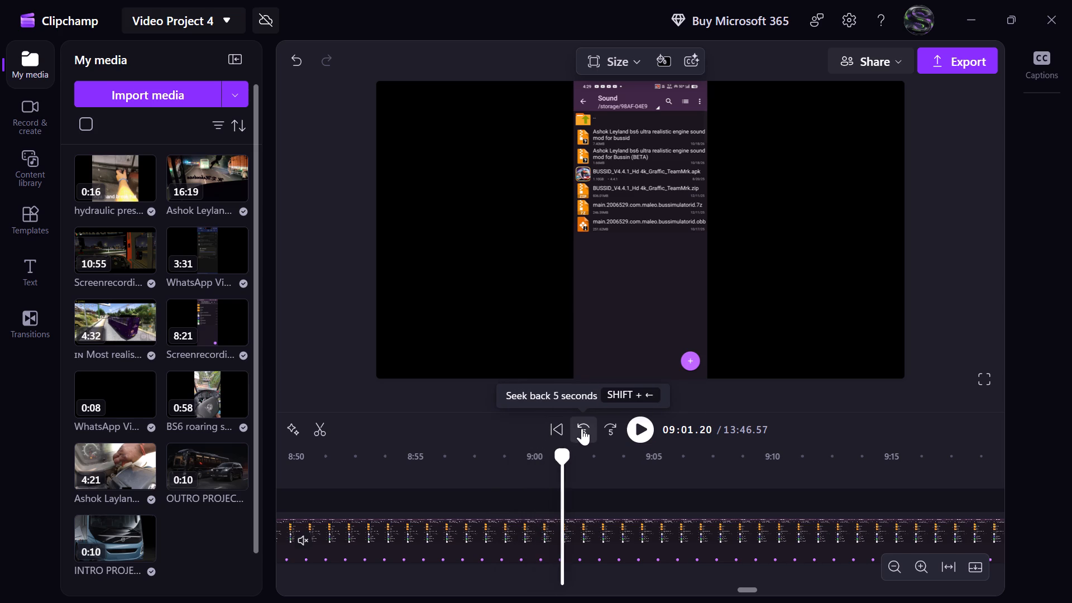
pyautogui.tripleClick(582, 428)
pyautogui.tripleClick(582, 428)
pyautogui.tripleClick(582, 428)
pyautogui.tripleClick(582, 428)
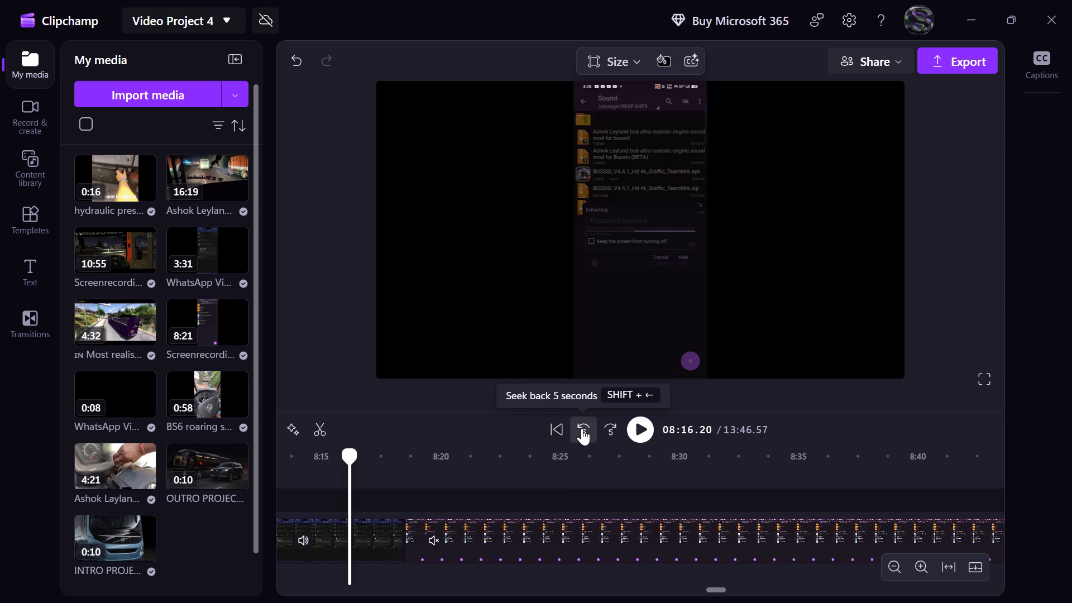
pyautogui.doubleClick(612, 429)
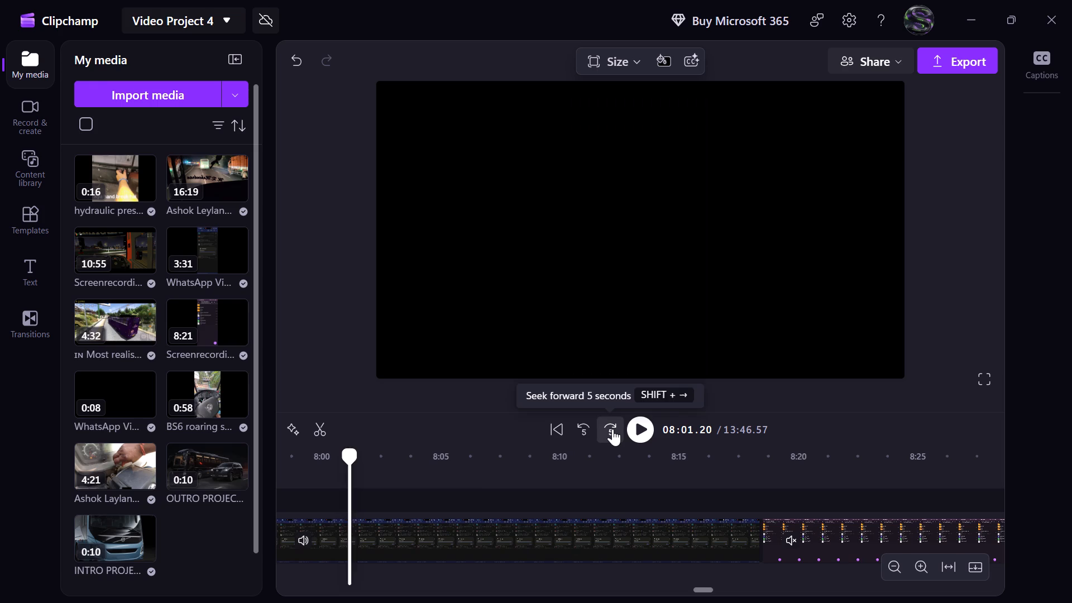
pyautogui.doubleClick(619, 430)
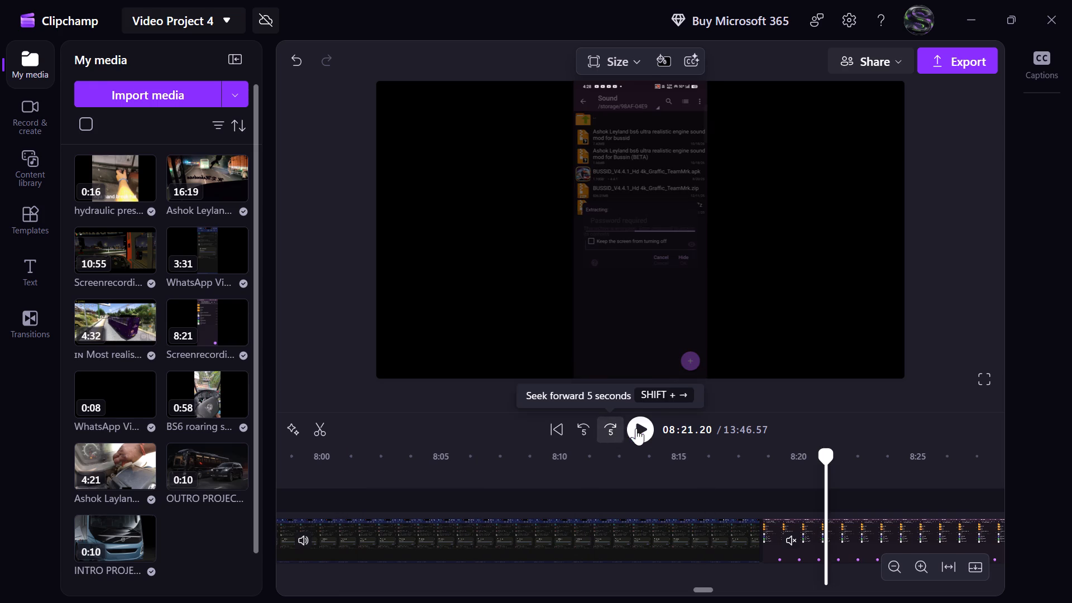
pyautogui.click(637, 428)
pyautogui.click(588, 430)
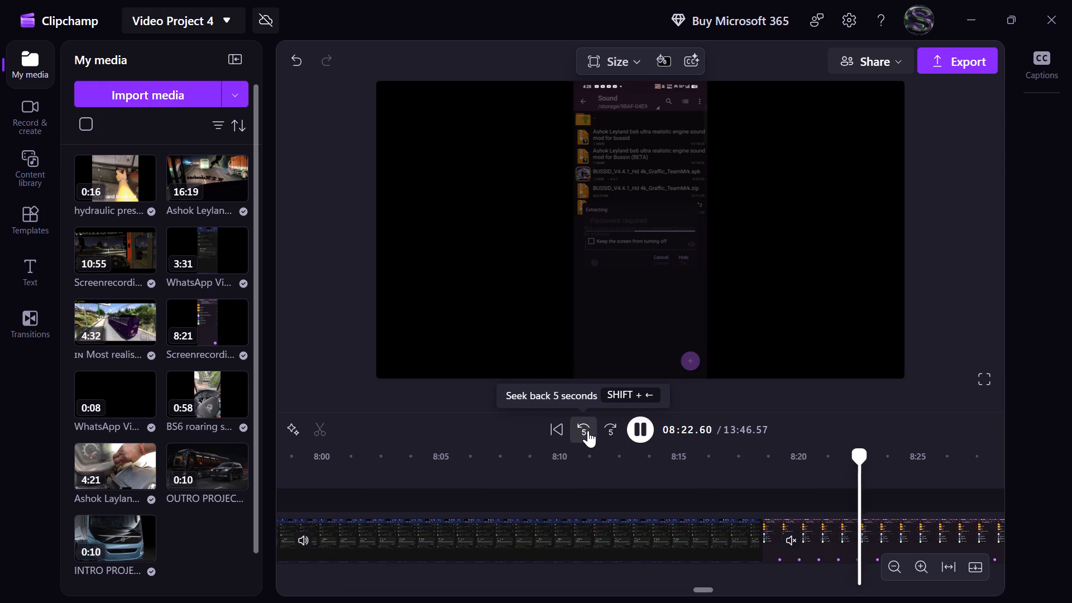
pyautogui.click(635, 430)
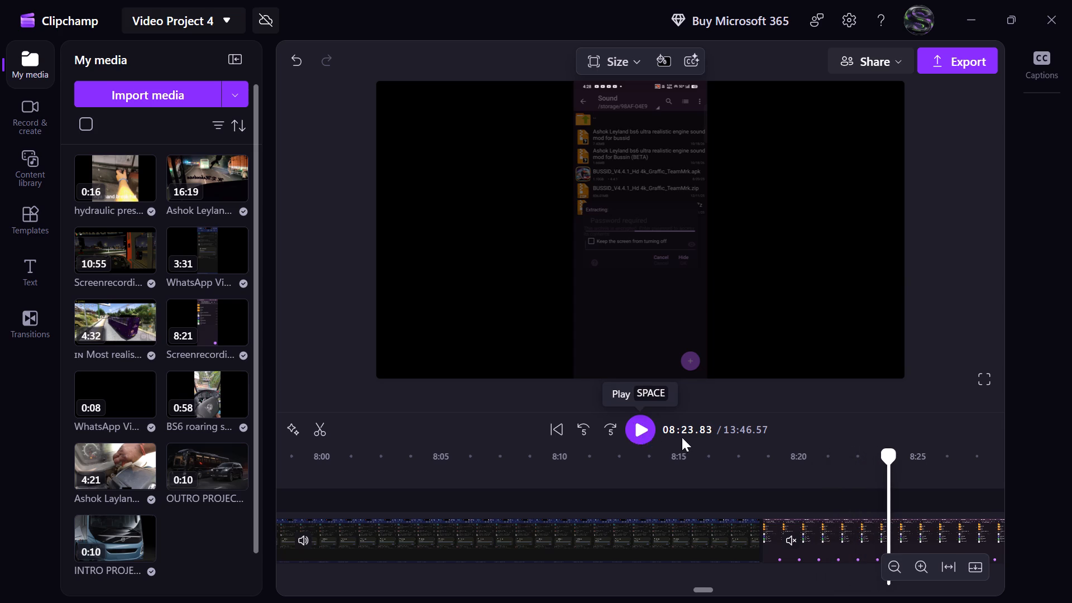
pyautogui.click(646, 432)
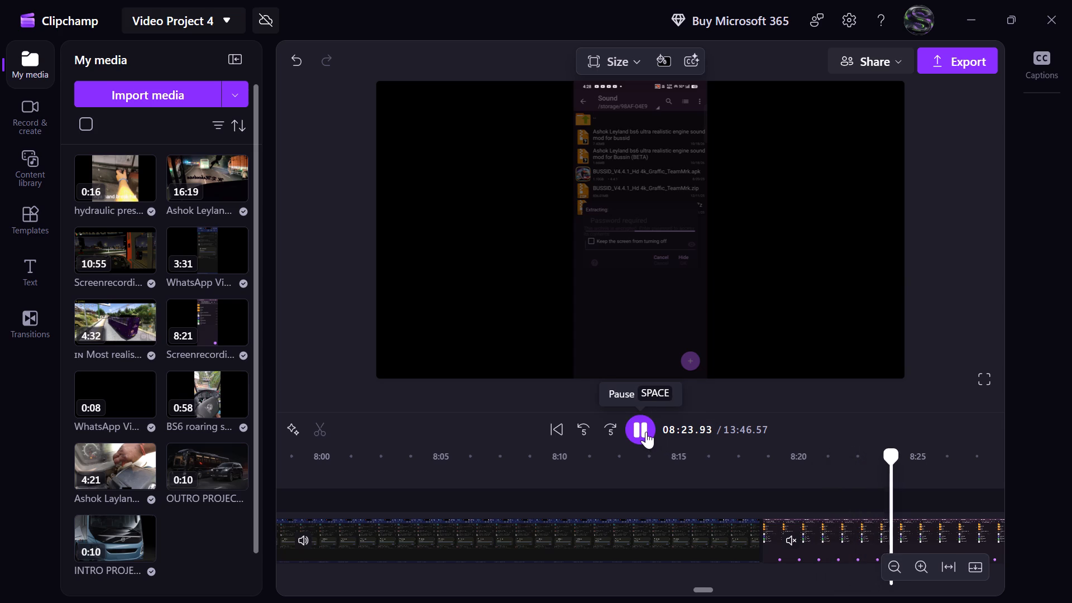
pyautogui.click(646, 432)
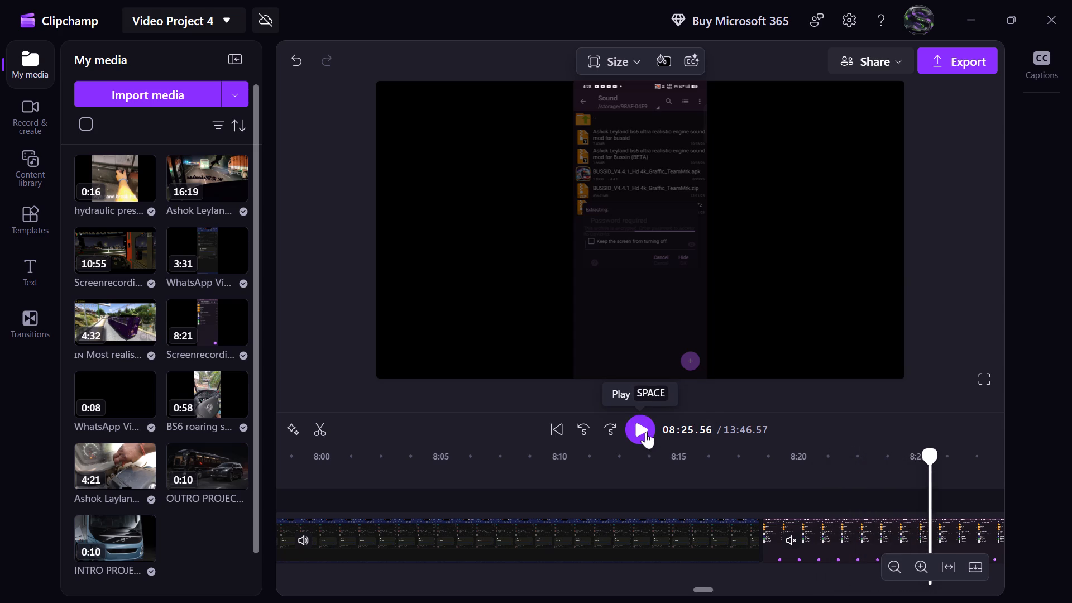
pyautogui.click(702, 434)
pyautogui.write('00')
pyautogui.press('Return')
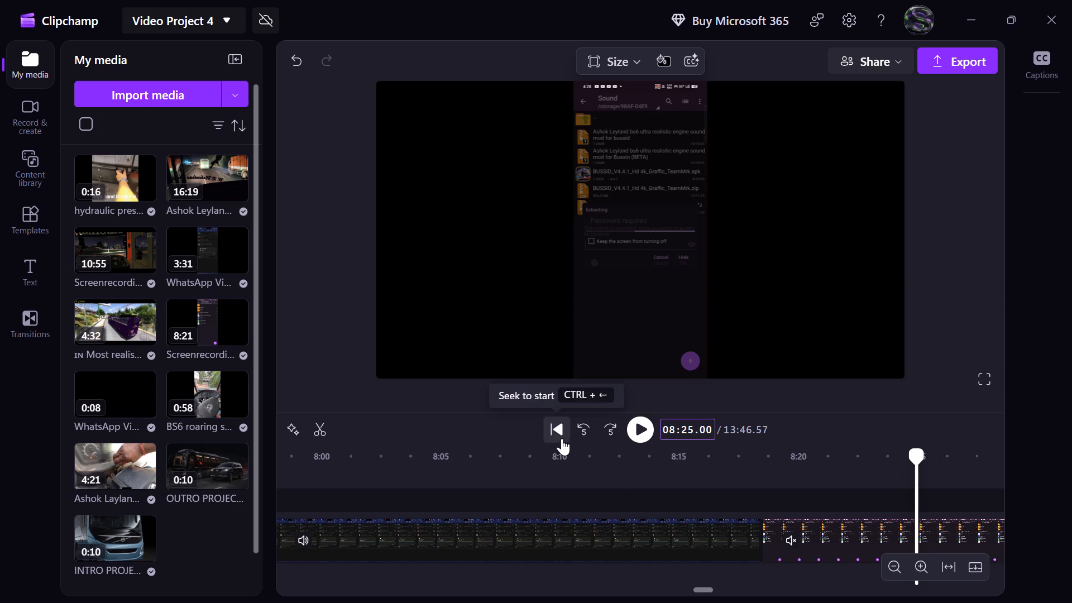
pyautogui.click(322, 431)
# Find the file list shown after the extraction finishes and split the muted recording at 09:00.00.
pyautogui.hscroll(-1, 591, 489)
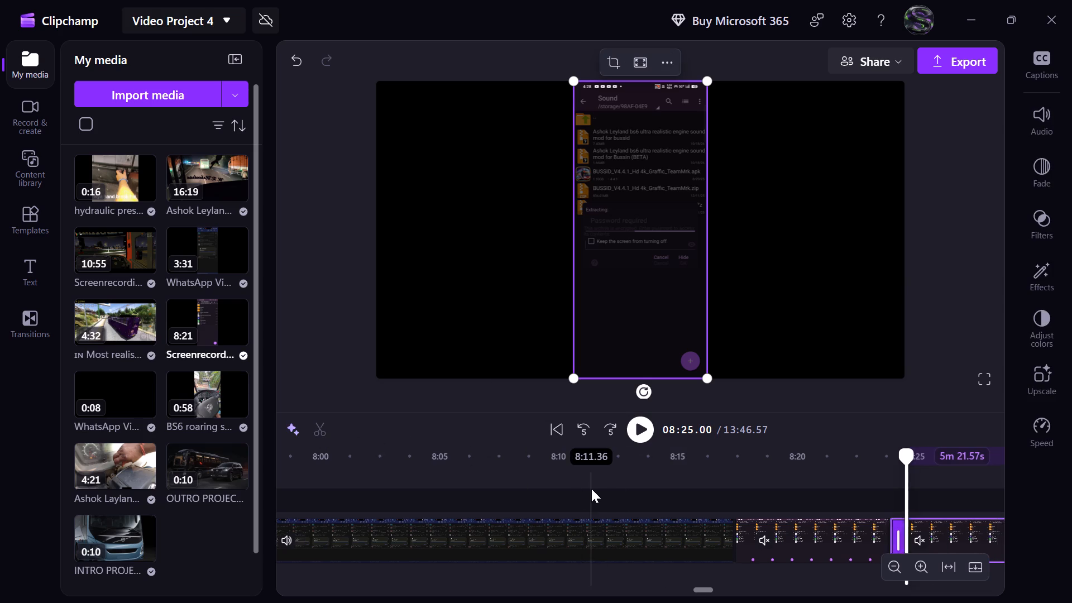
pyautogui.hscroll(-1, 591, 489)
pyautogui.click(638, 432)
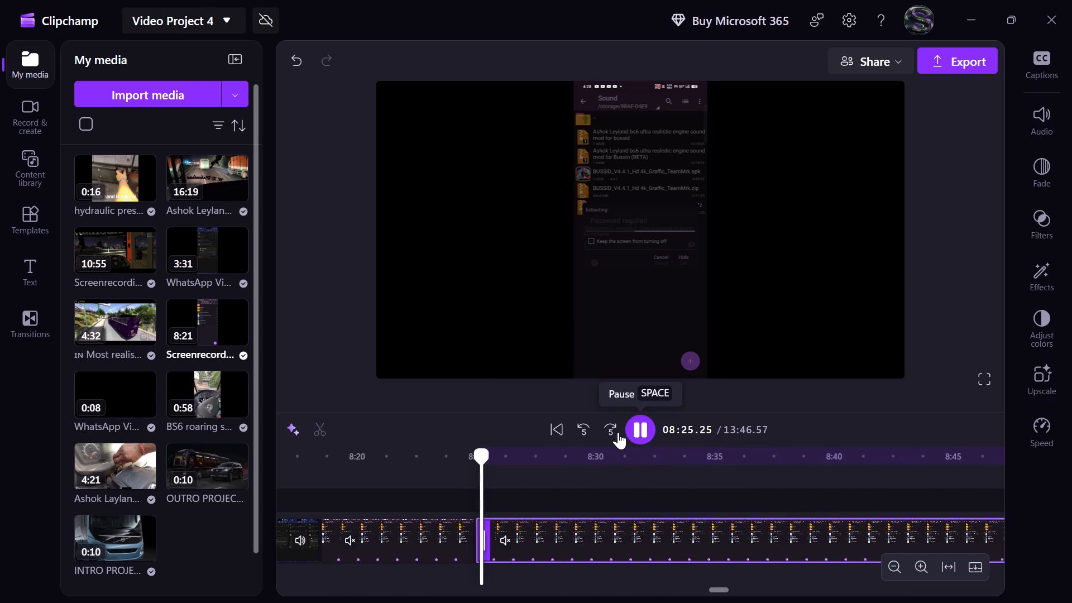
pyautogui.doubleClick(614, 432)
pyautogui.click(614, 432)
pyautogui.click(614, 432)
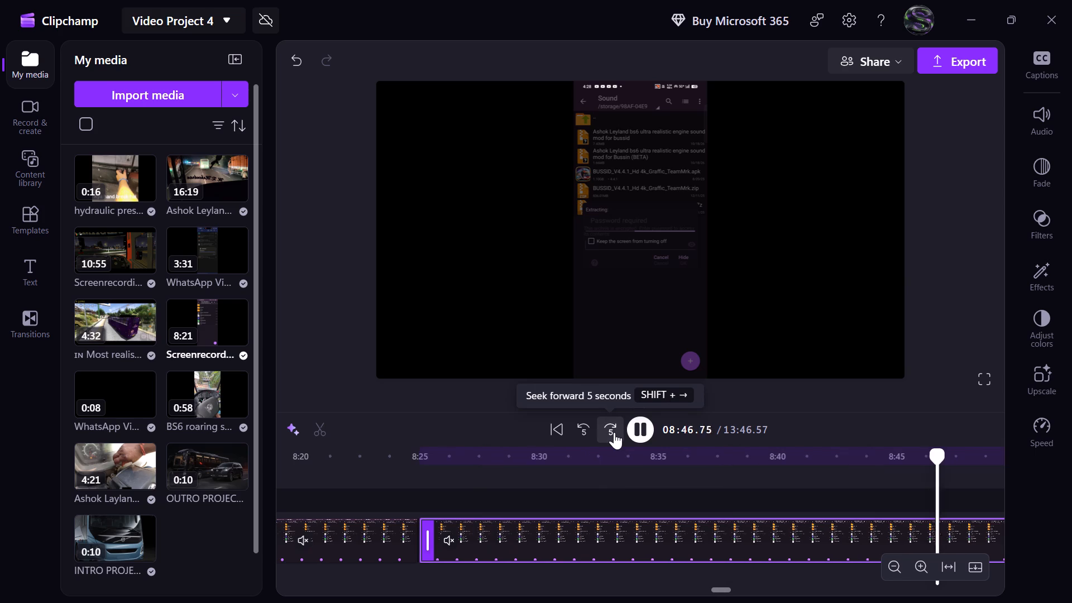
pyautogui.click(614, 432)
pyautogui.click(614, 430)
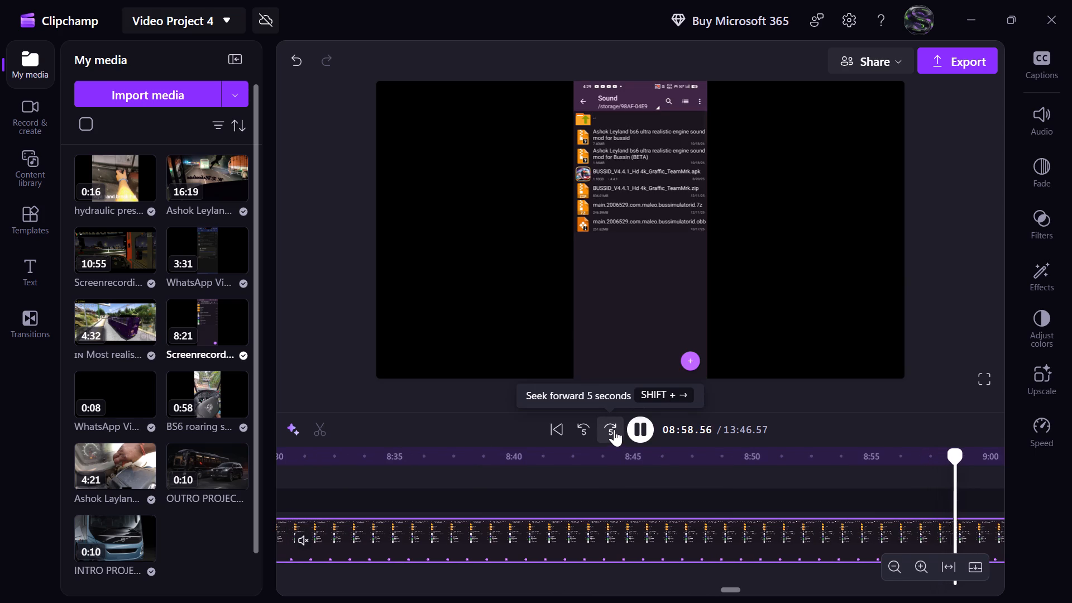
pyautogui.click(585, 429)
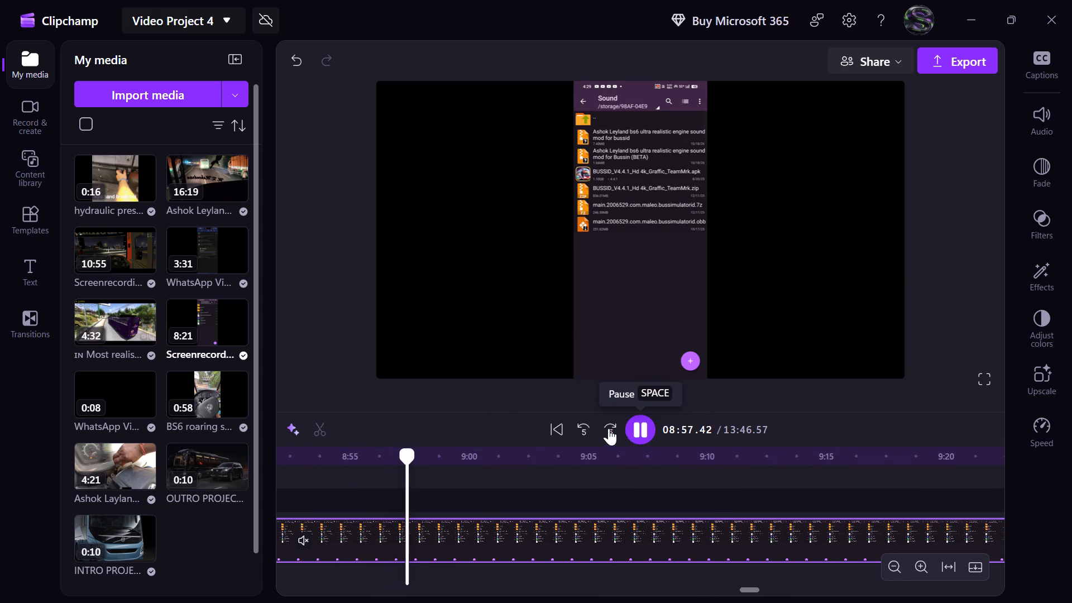
pyautogui.click(593, 428)
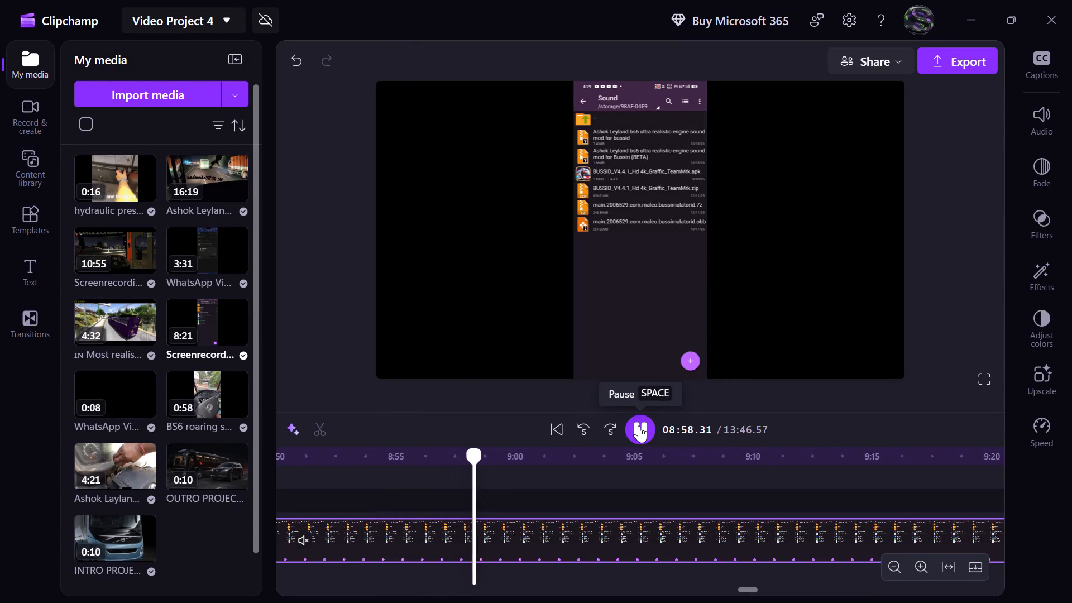
pyautogui.click(639, 425)
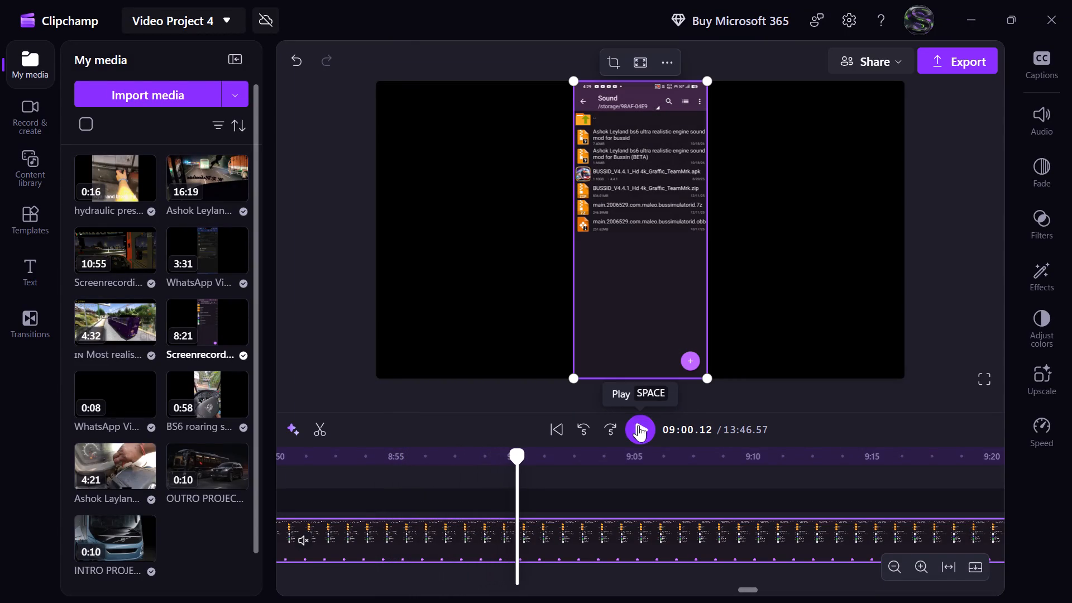
pyautogui.click(703, 430)
pyautogui.write('00')
pyautogui.press('Return')
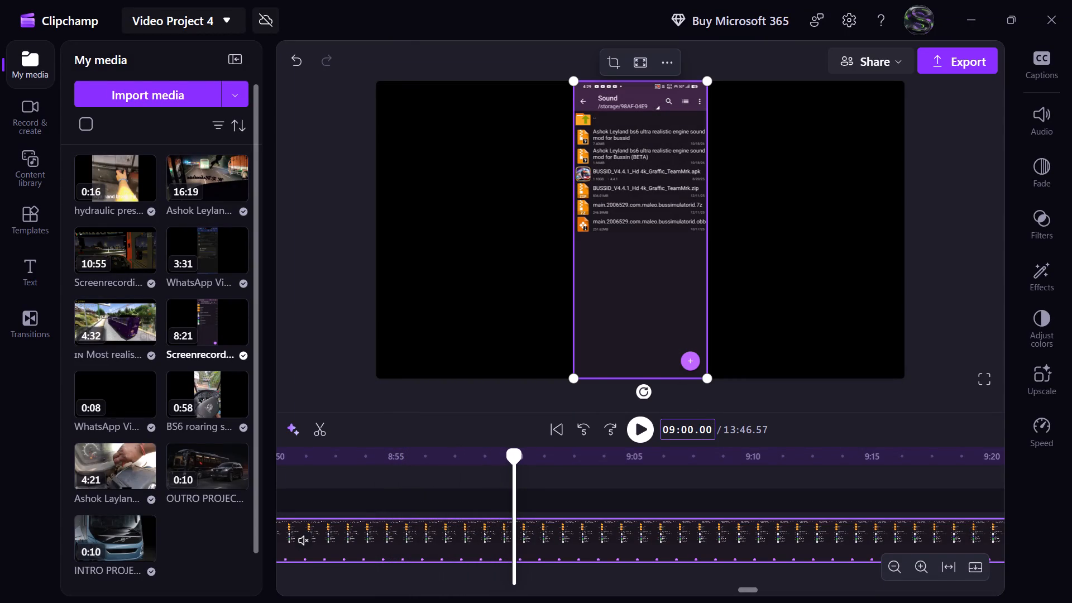
pyautogui.click(318, 429)
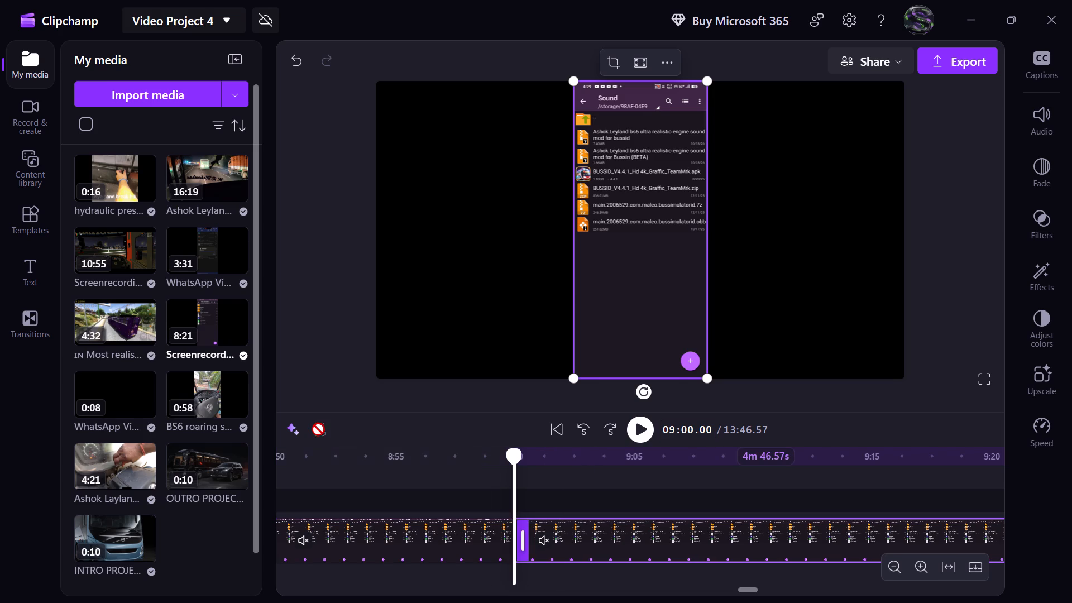
# Delete the extraction wait between 08:25.00 and 09:00.00 from the muted recording and close the gap.
pyautogui.click(414, 540)
pyautogui.press('Delete')
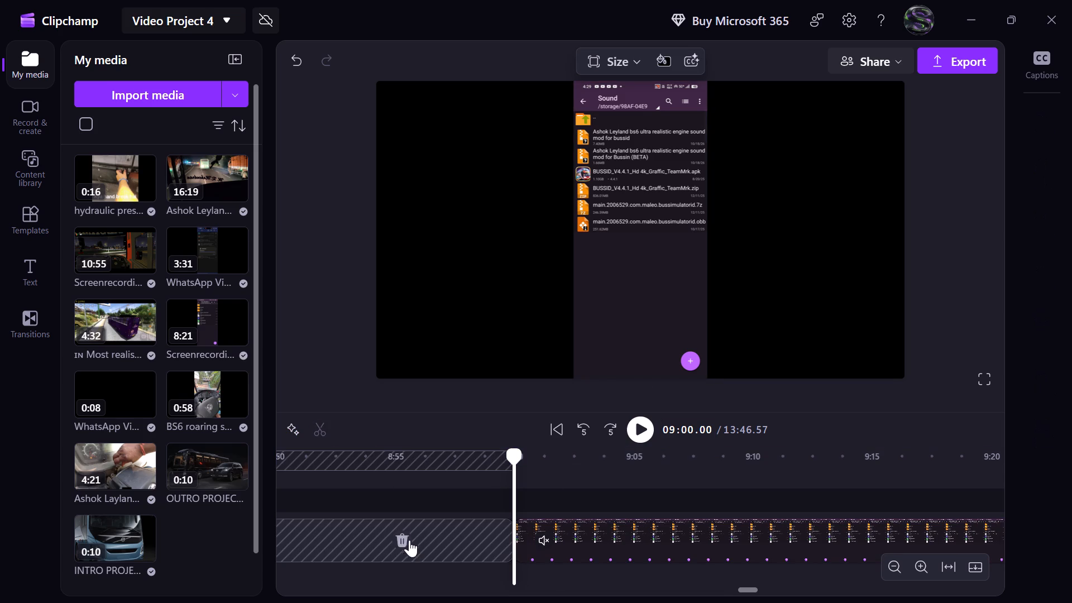
pyautogui.click(400, 540)
# Find the next extraction wait in the muted recording and split the clip at 08:30.00, with the Extracting box showing.
pyautogui.click(634, 433)
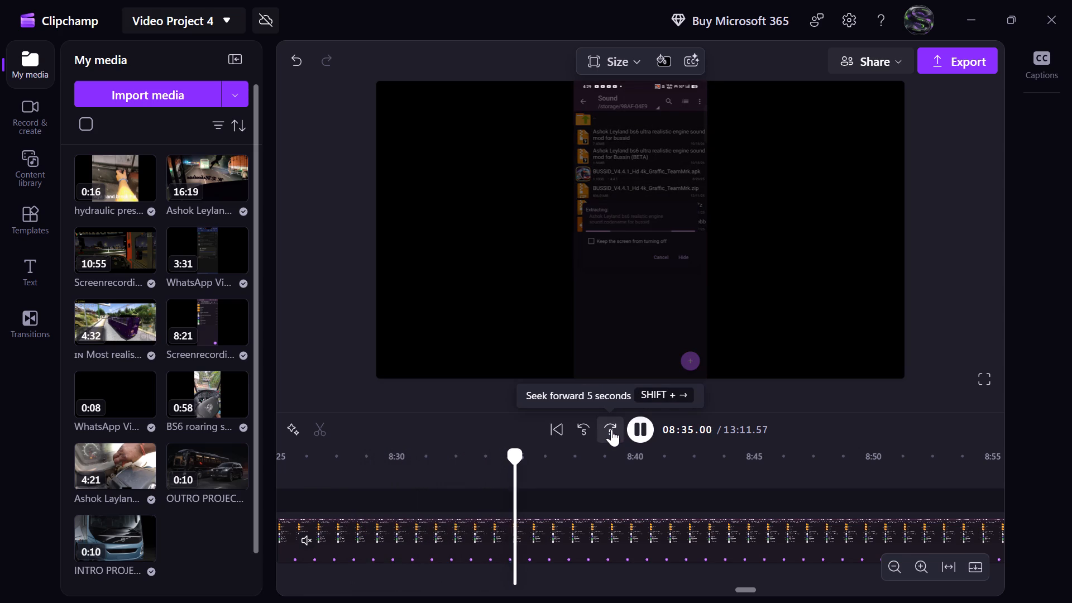
pyautogui.click(611, 429)
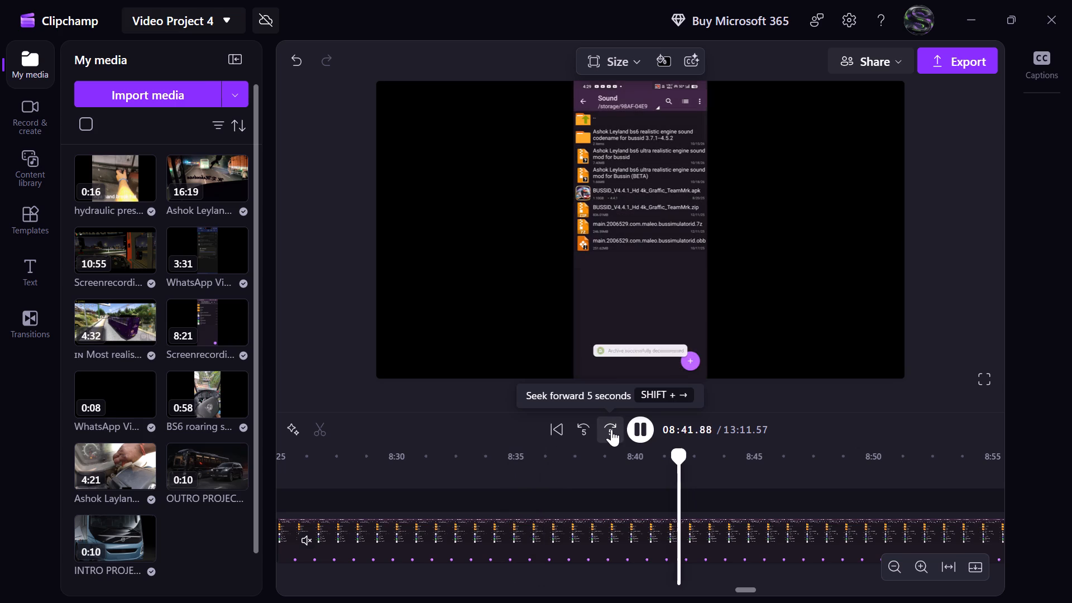
pyautogui.click(585, 429)
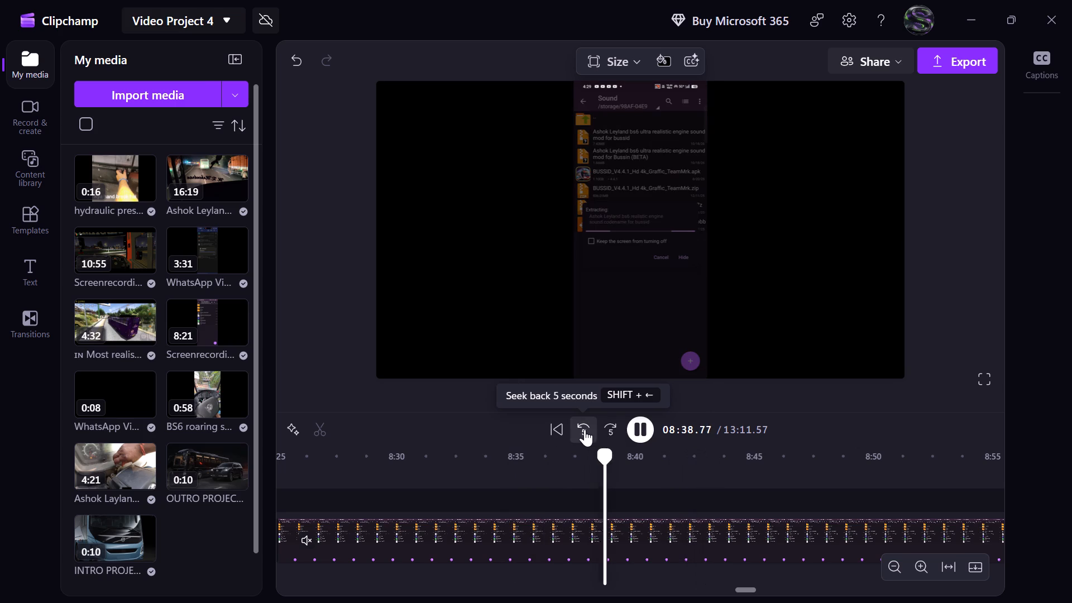
pyautogui.click(585, 429)
pyautogui.click(585, 429)
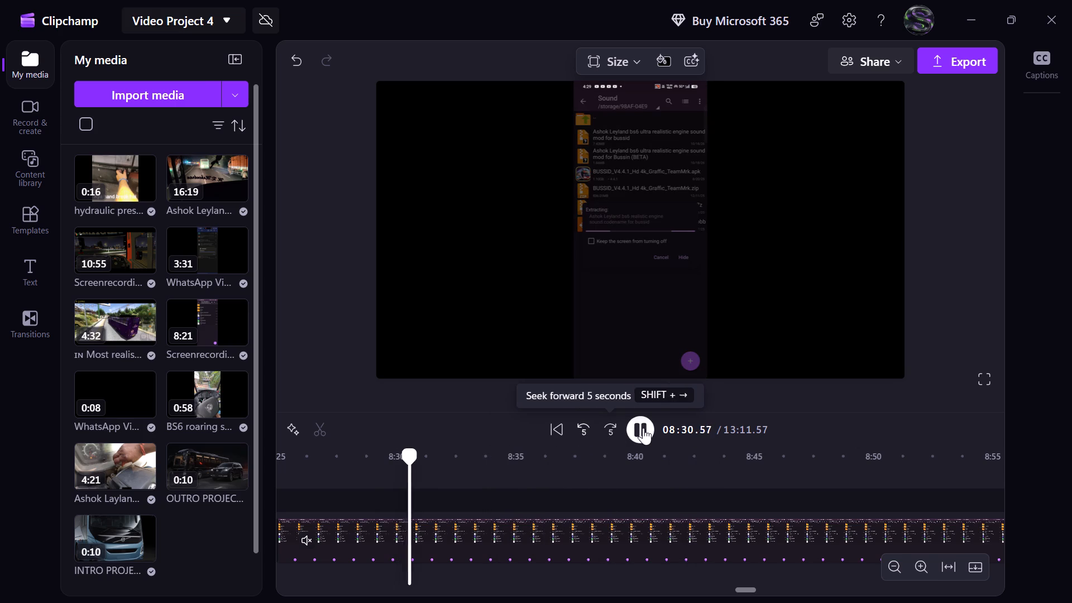
pyautogui.click(644, 428)
pyautogui.click(706, 432)
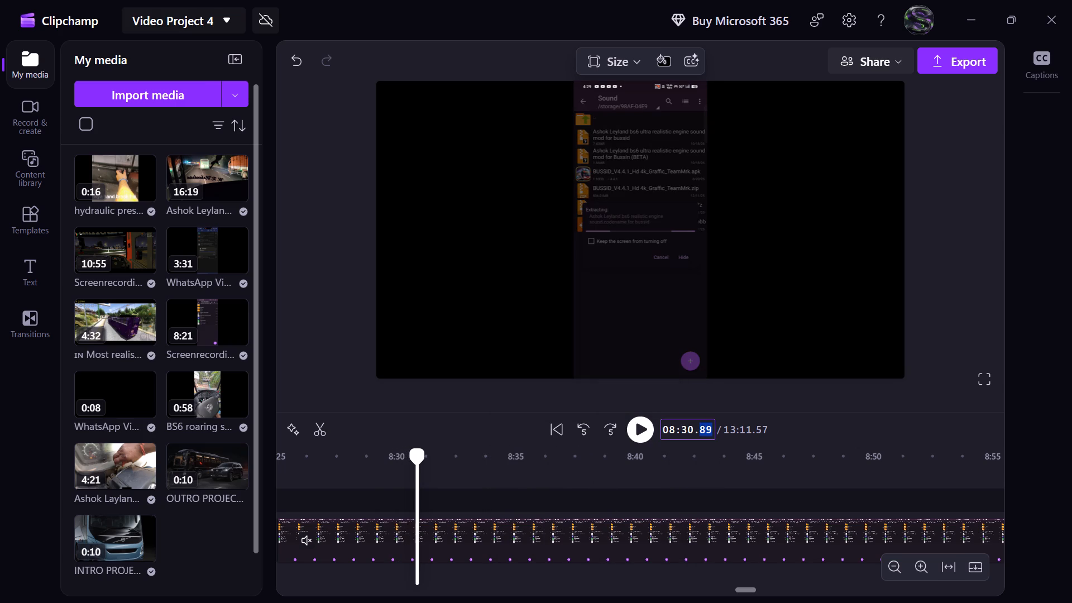
pyautogui.write('00')
pyautogui.press('Return')
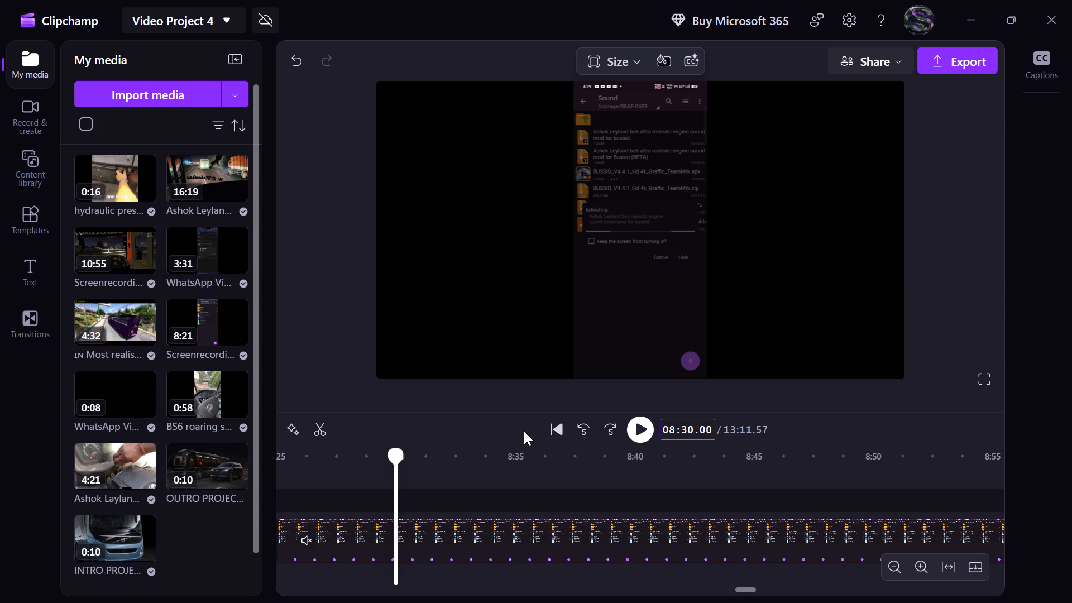
pyautogui.click(318, 425)
# Find where this extraction finishes and split the muted recording just before it, at 08:40.00.
pyautogui.click(646, 428)
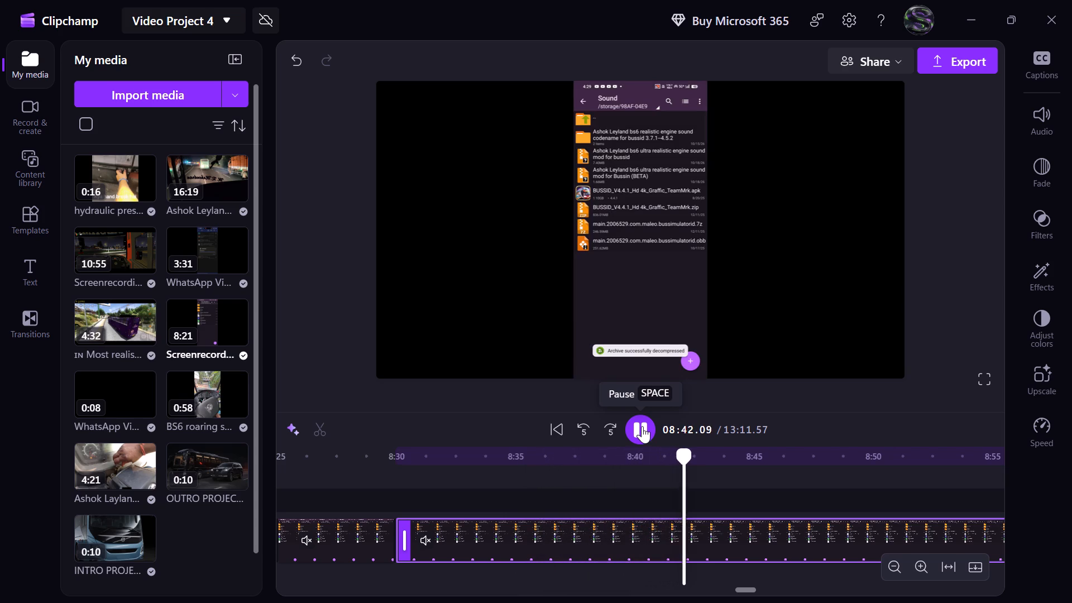
pyautogui.click(642, 428)
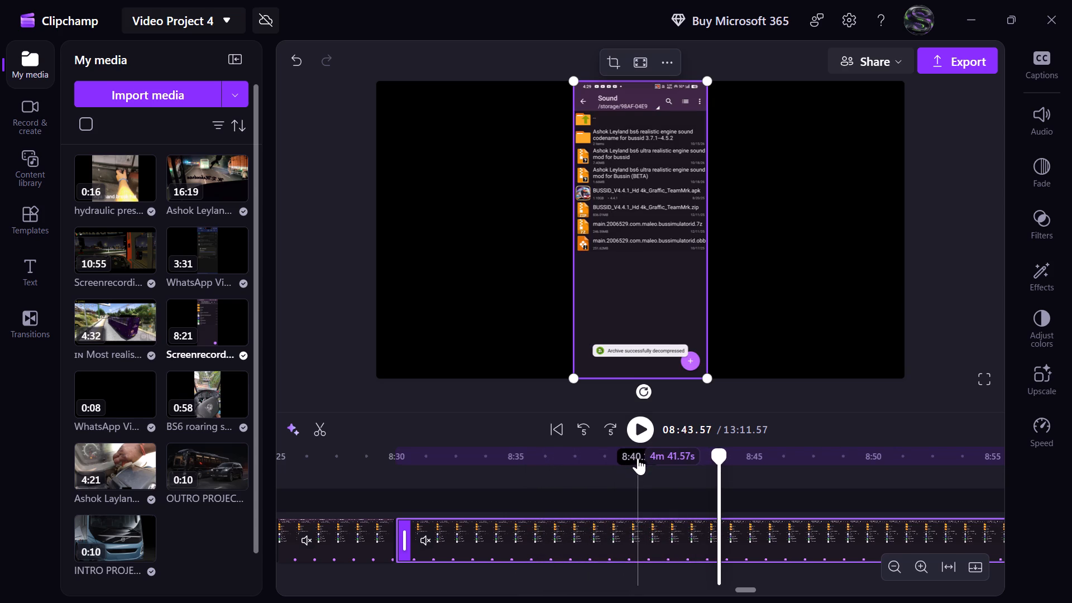
pyautogui.click(636, 458)
pyautogui.click(705, 426)
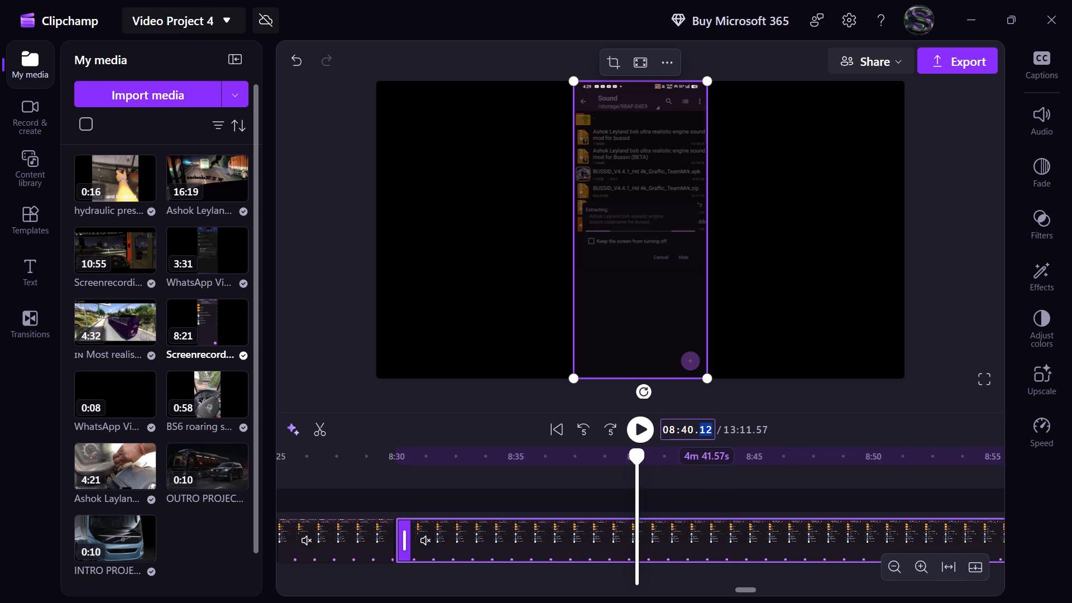
pyautogui.write('00')
pyautogui.press('Return')
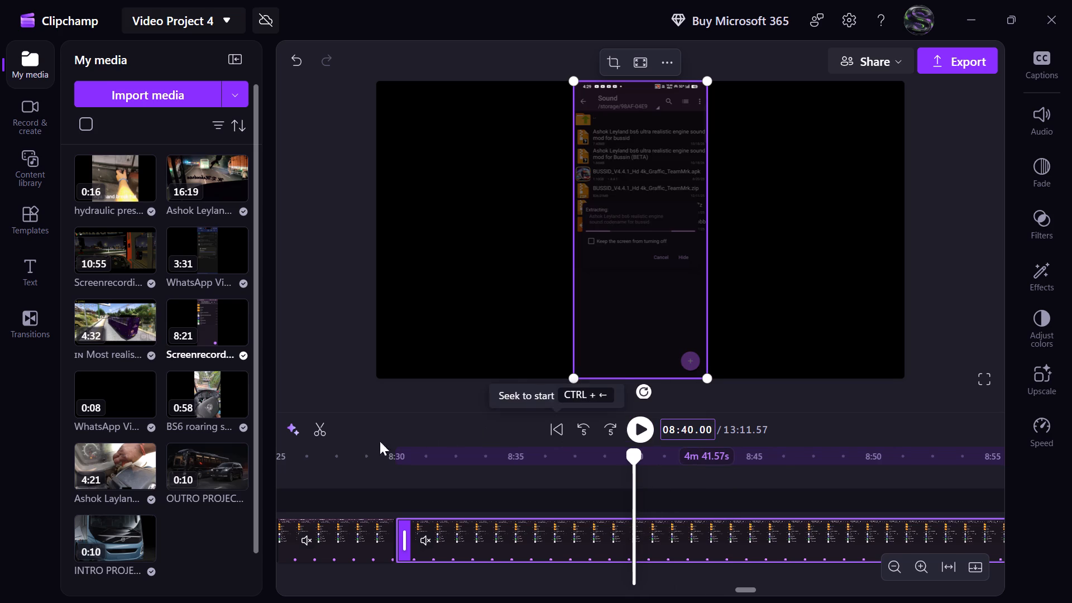
pyautogui.click(318, 433)
# Delete the extraction wait between 08:30.00 and 08:40.00 from the muted recording and close the gap.
pyautogui.click(570, 542)
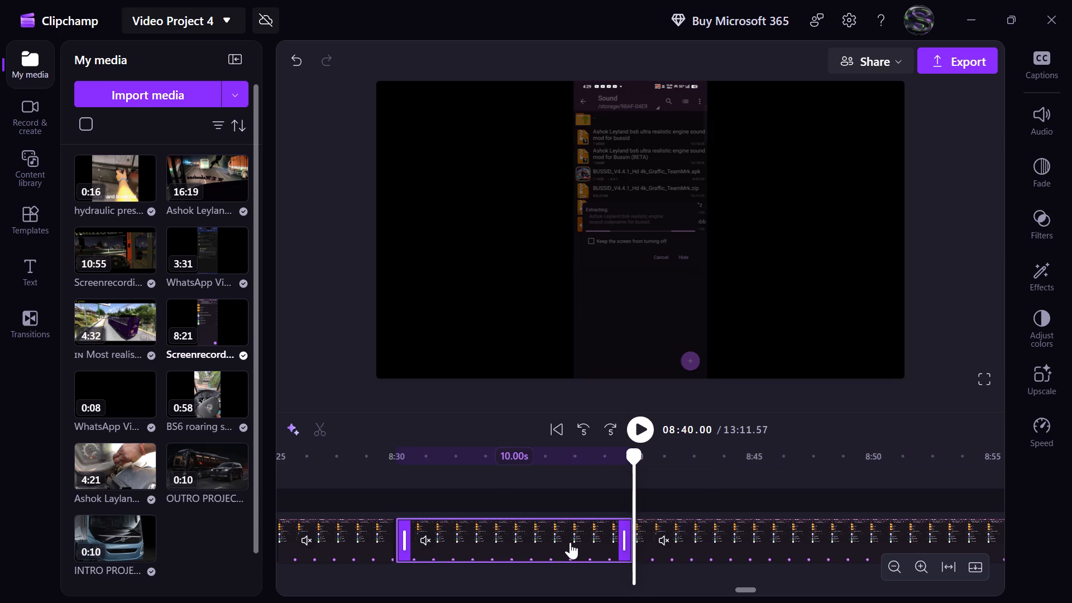
pyautogui.press('Delete')
pyautogui.click(519, 542)
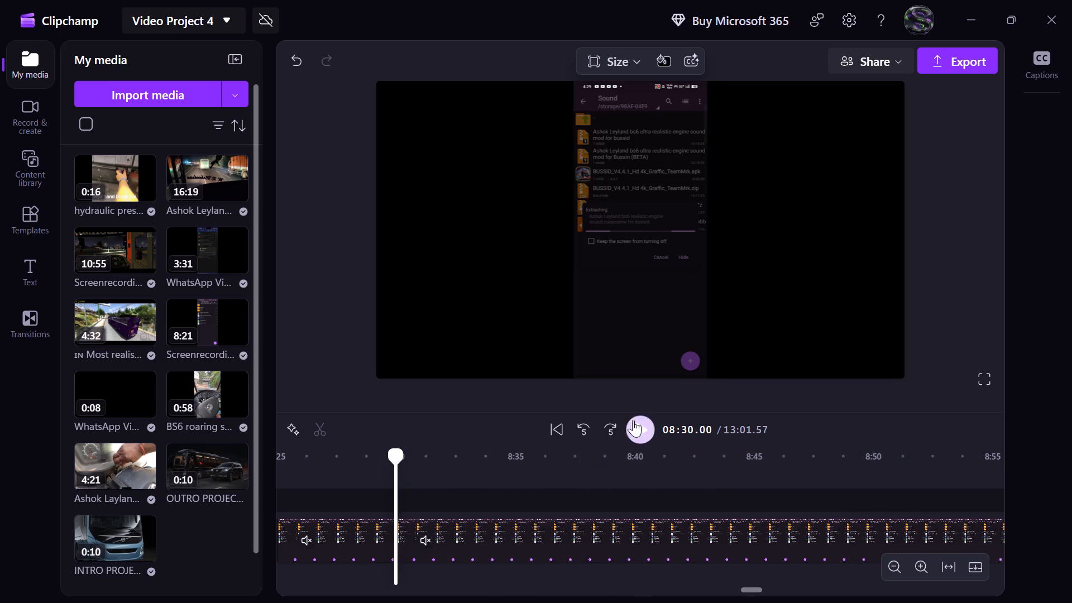
# Review the muted recording after 08:30.00 to locate the wait while the sound files are added to the archive.
pyautogui.click(643, 427)
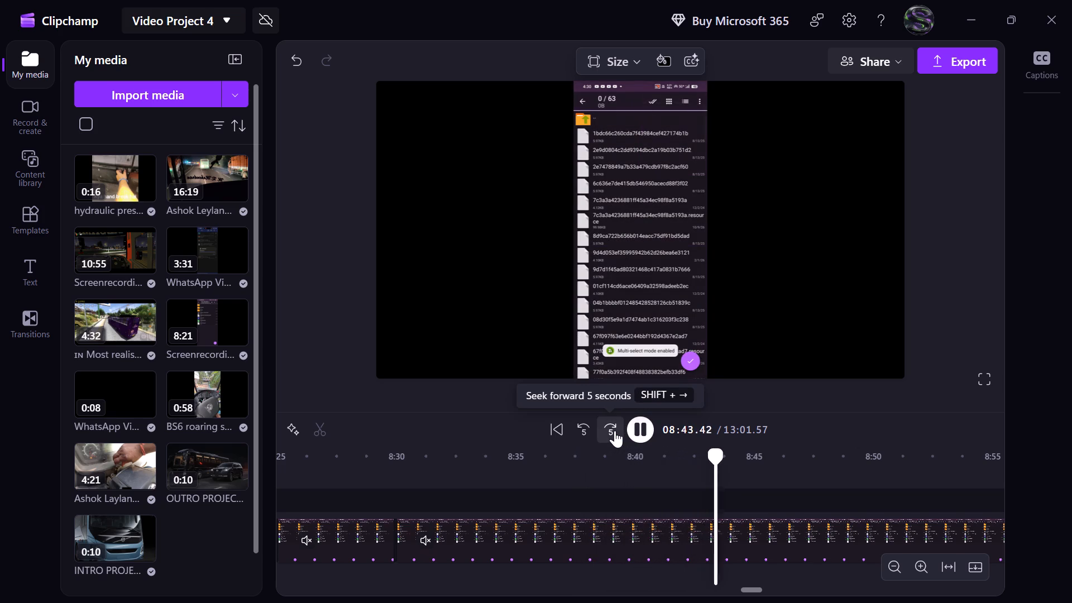
pyautogui.click(615, 430)
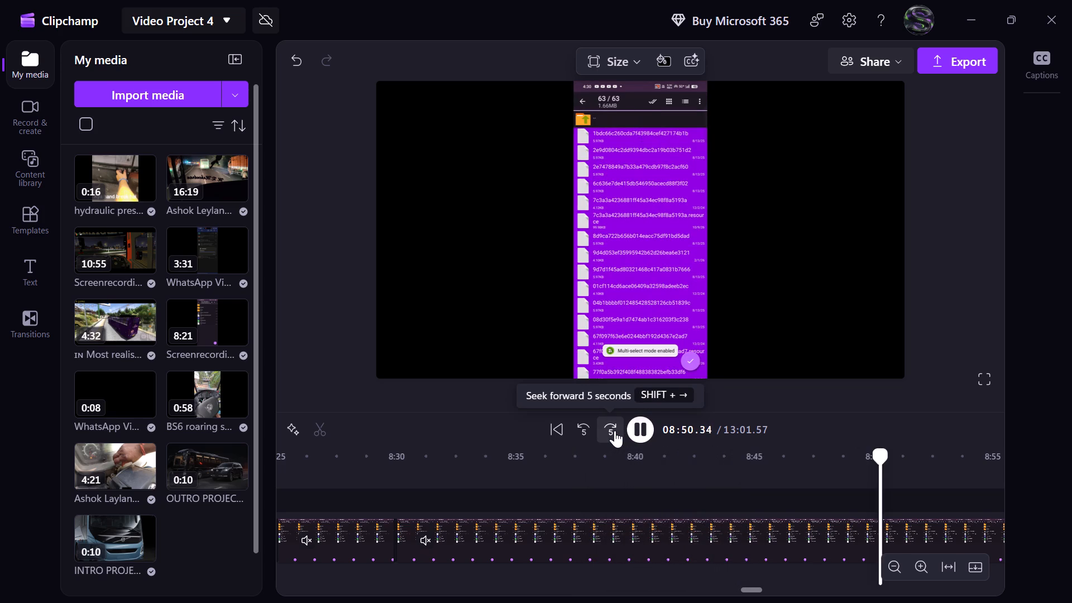
pyautogui.click(615, 430)
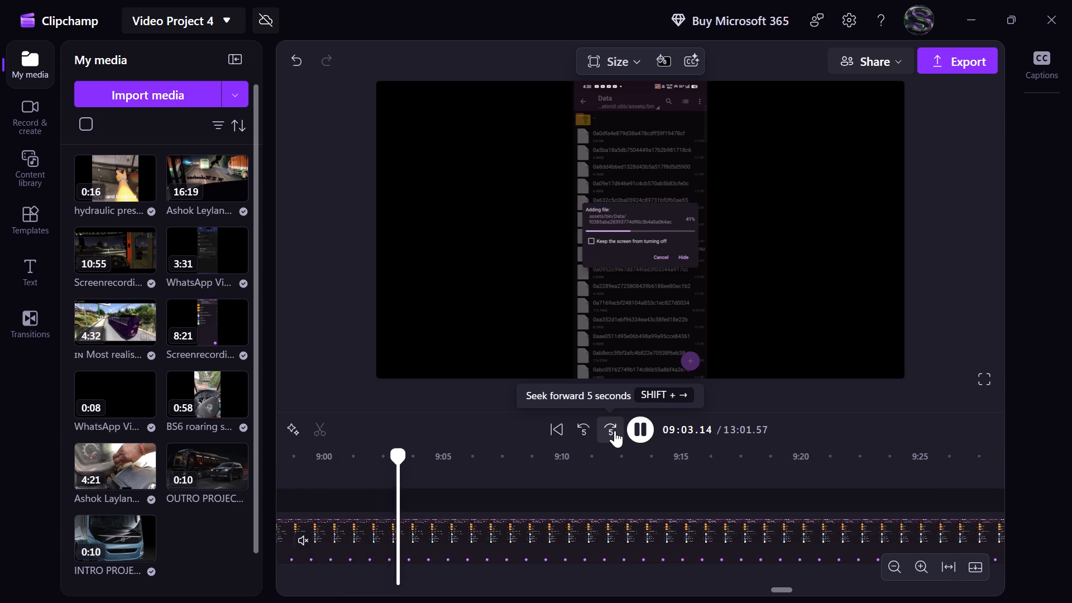
pyautogui.click(615, 430)
pyautogui.click(615, 430)
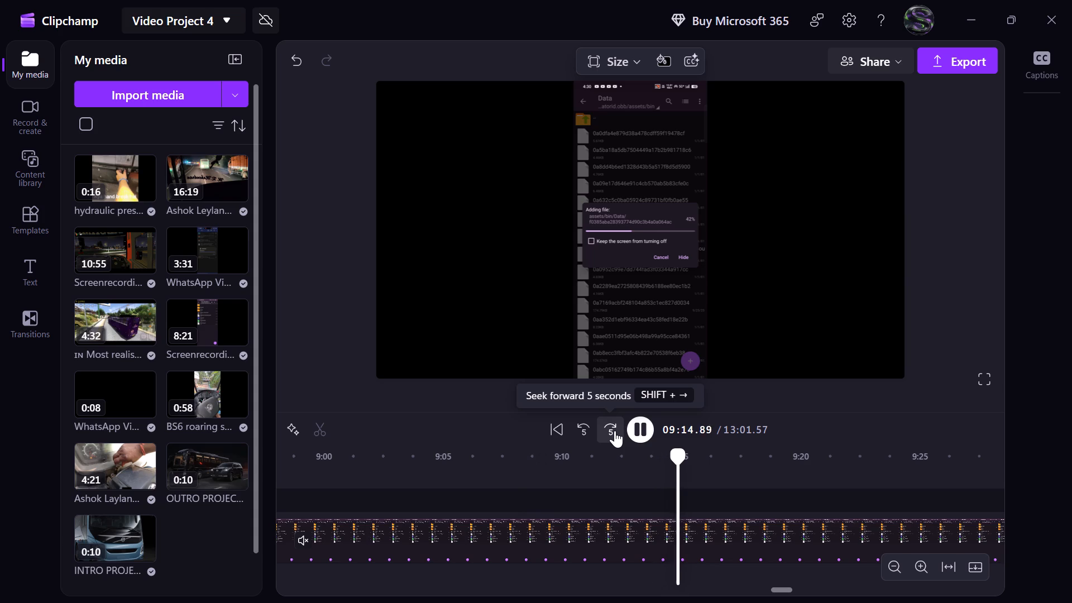
pyautogui.click(615, 430)
pyautogui.click(615, 430)
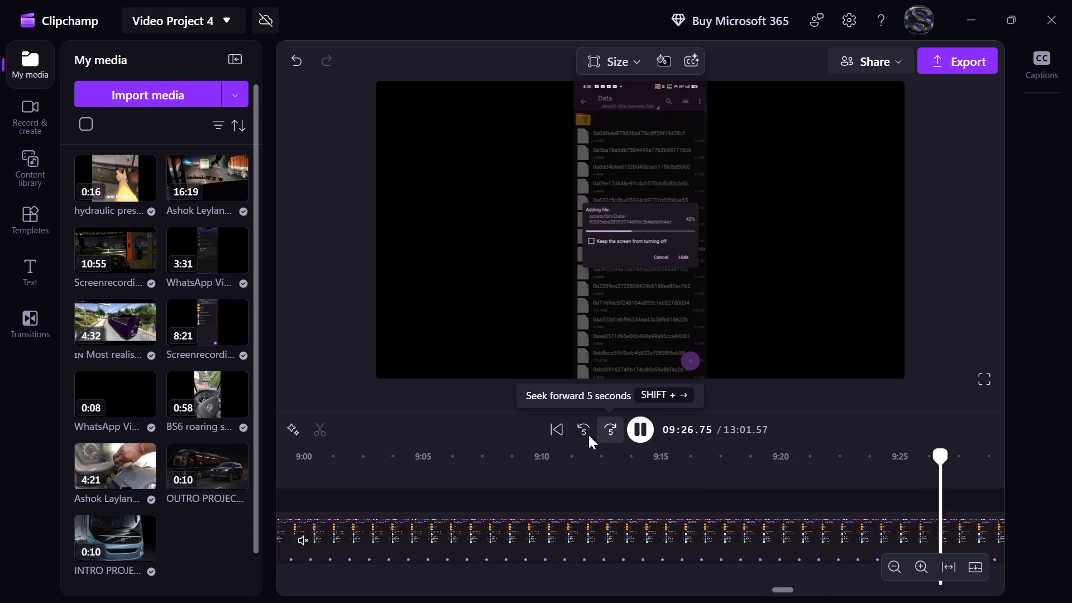
# Return to the early part of the Adding file wait and split the muted recording at 09:00.00.
pyautogui.tripleClick(571, 435)
pyautogui.tripleClick(571, 435)
pyautogui.tripleClick(571, 435)
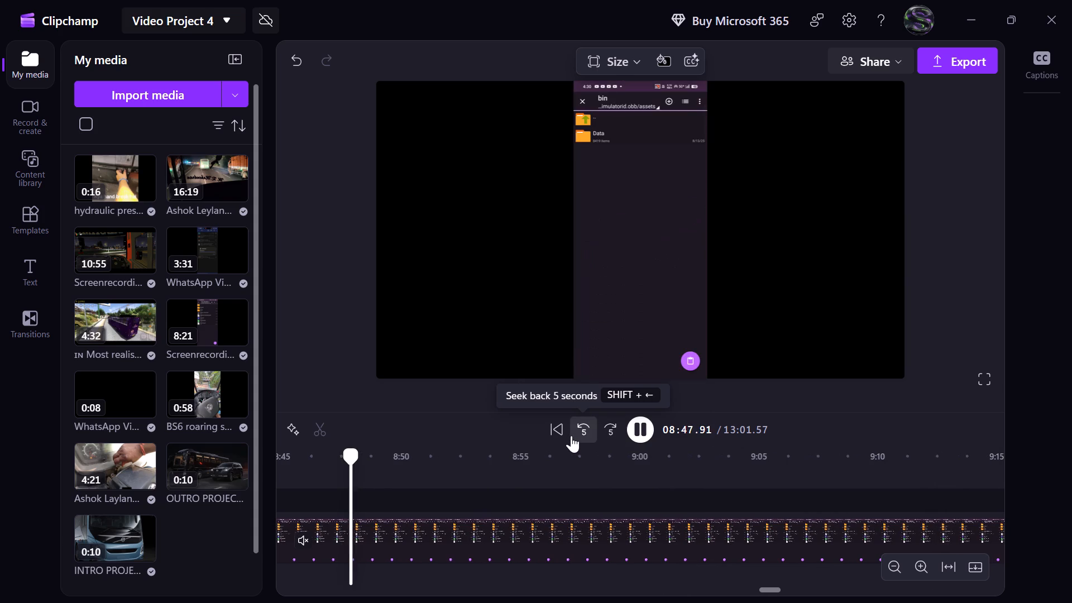
pyautogui.click(606, 435)
pyautogui.click(606, 435)
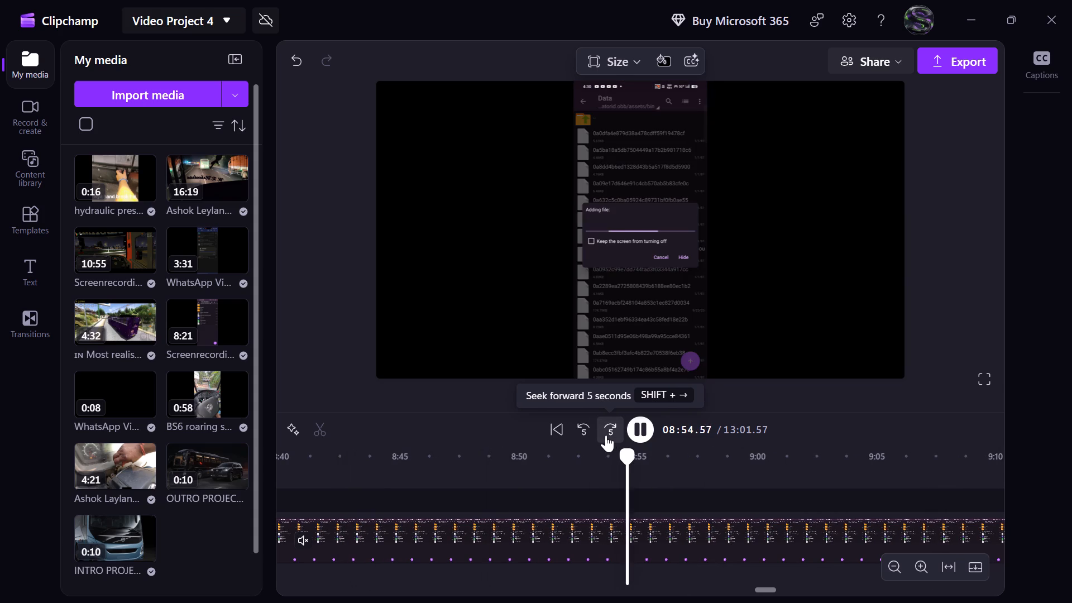
pyautogui.click(606, 435)
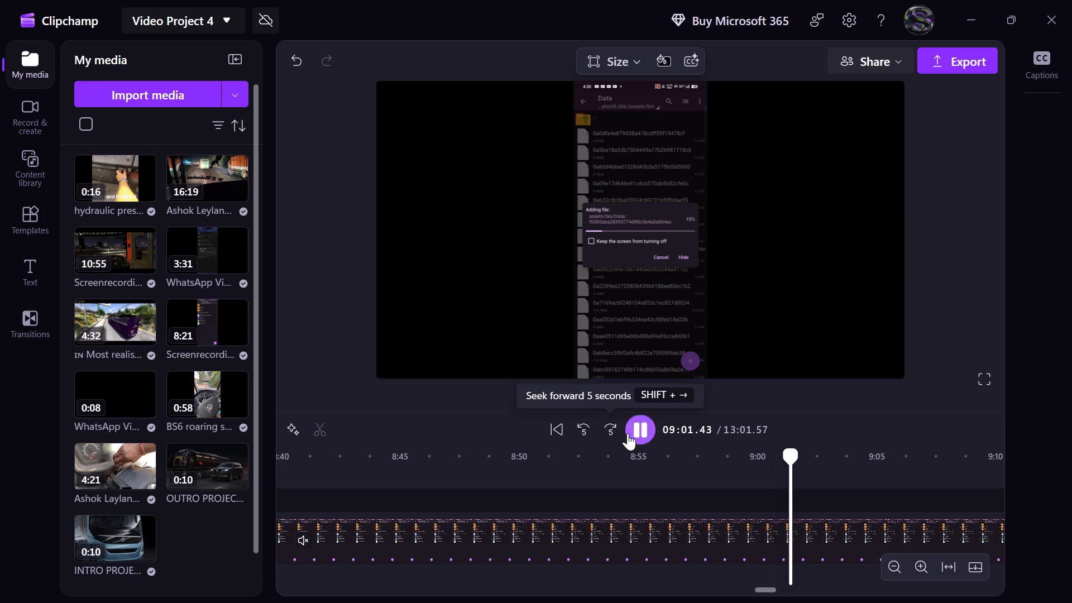
pyautogui.click(628, 433)
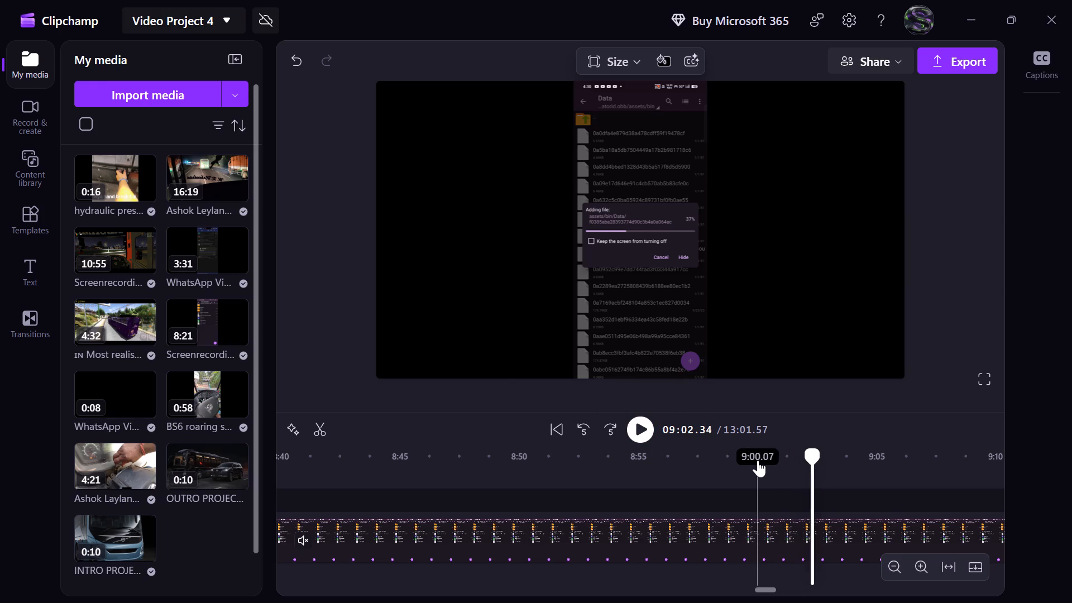
pyautogui.click(758, 460)
pyautogui.click(709, 435)
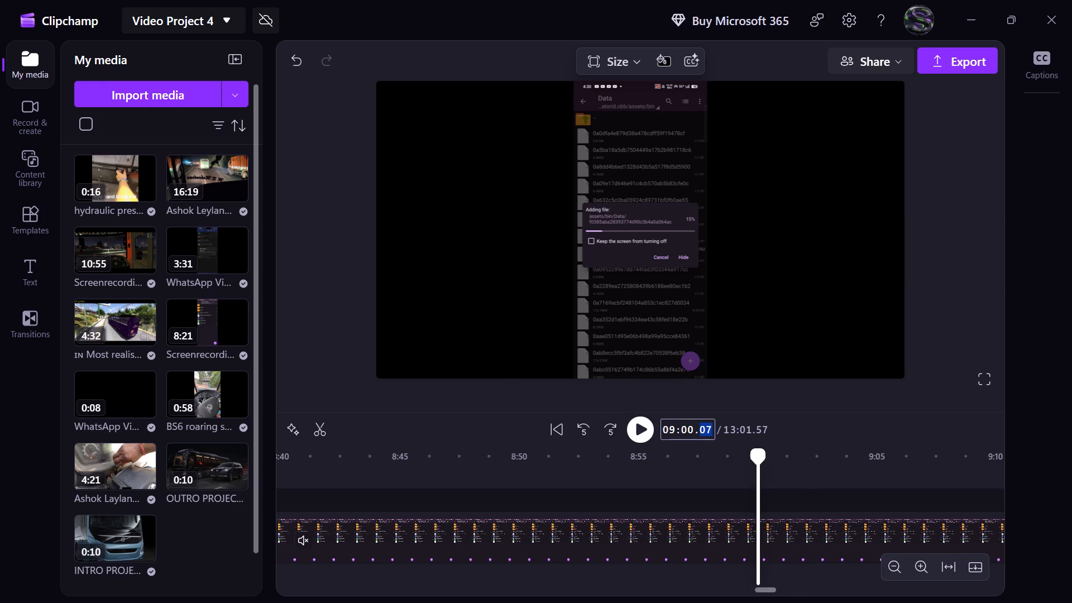
pyautogui.write('00')
pyautogui.press('Return')
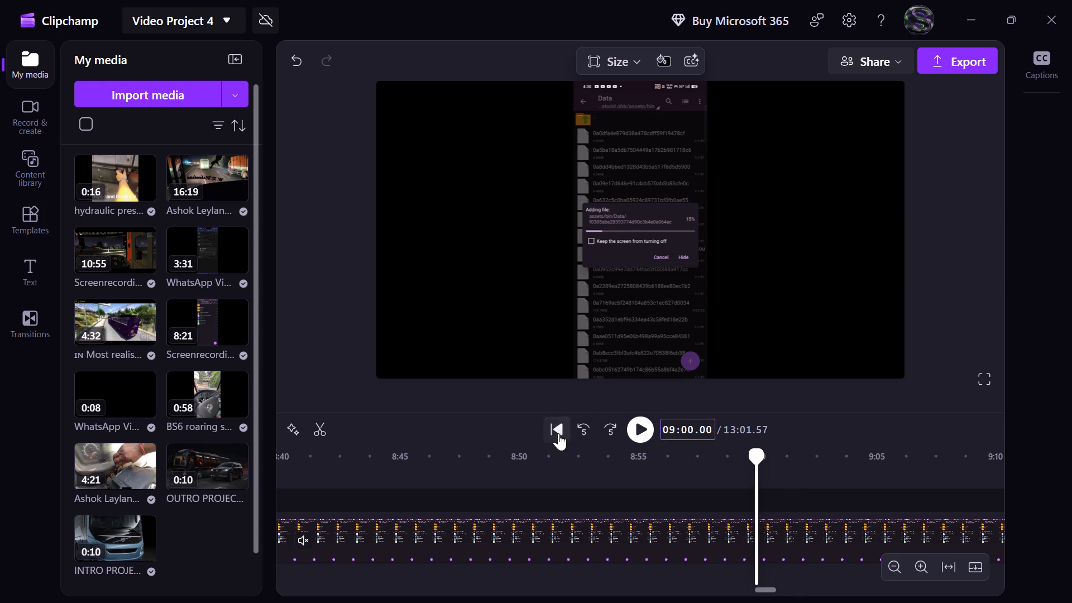
pyautogui.click(320, 427)
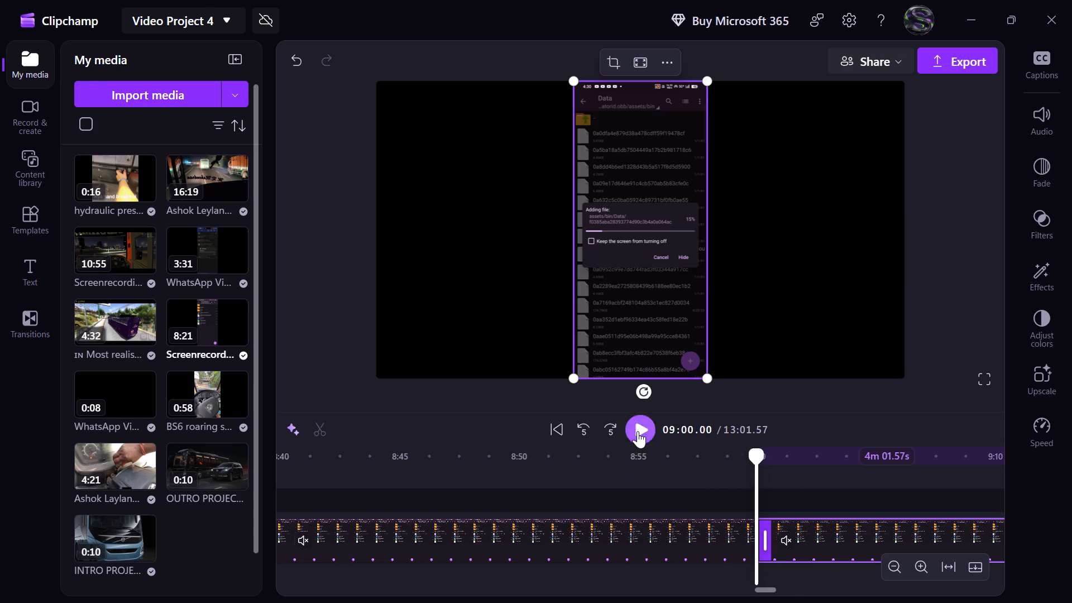
# Find where the file adding finishes and split the muted recording shortly before it, at 09:32.15.
pyautogui.click(638, 431)
pyautogui.tripleClick(615, 431)
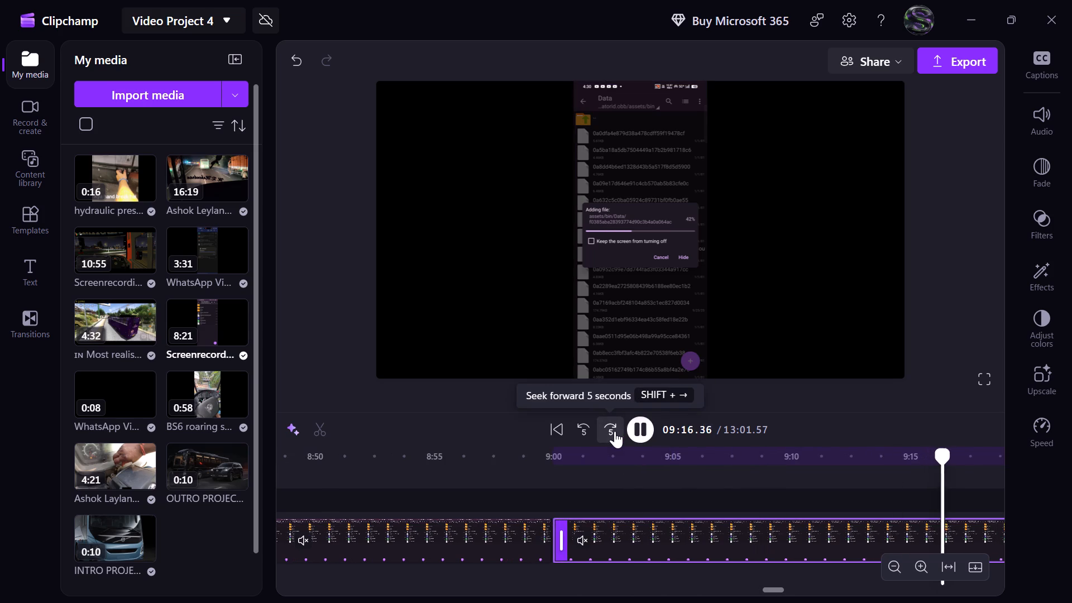
pyautogui.click(615, 431)
pyautogui.tripleClick(615, 431)
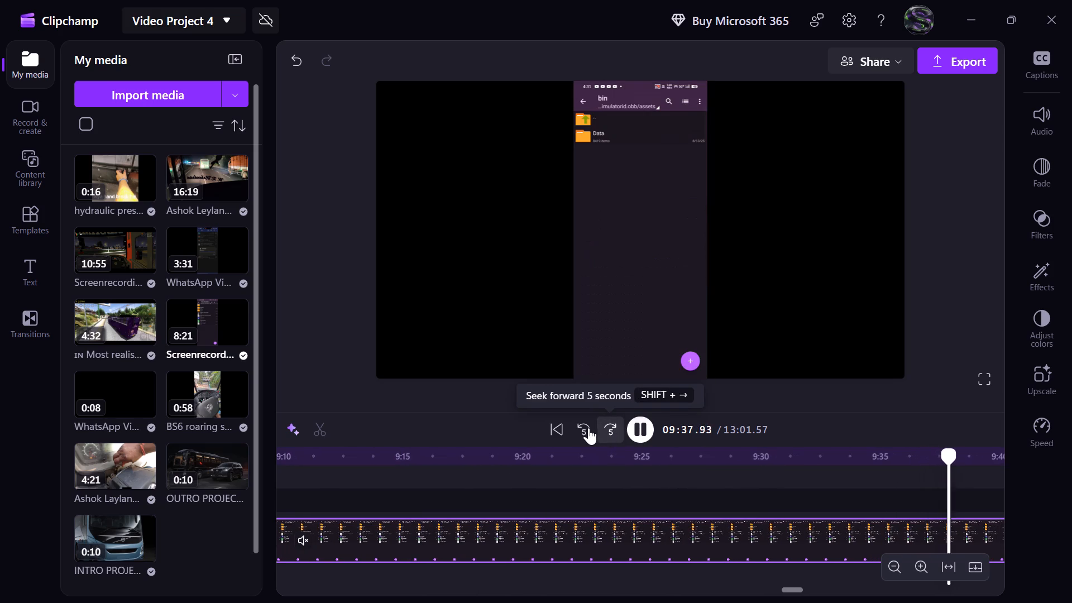
pyautogui.click(582, 428)
pyautogui.click(582, 428)
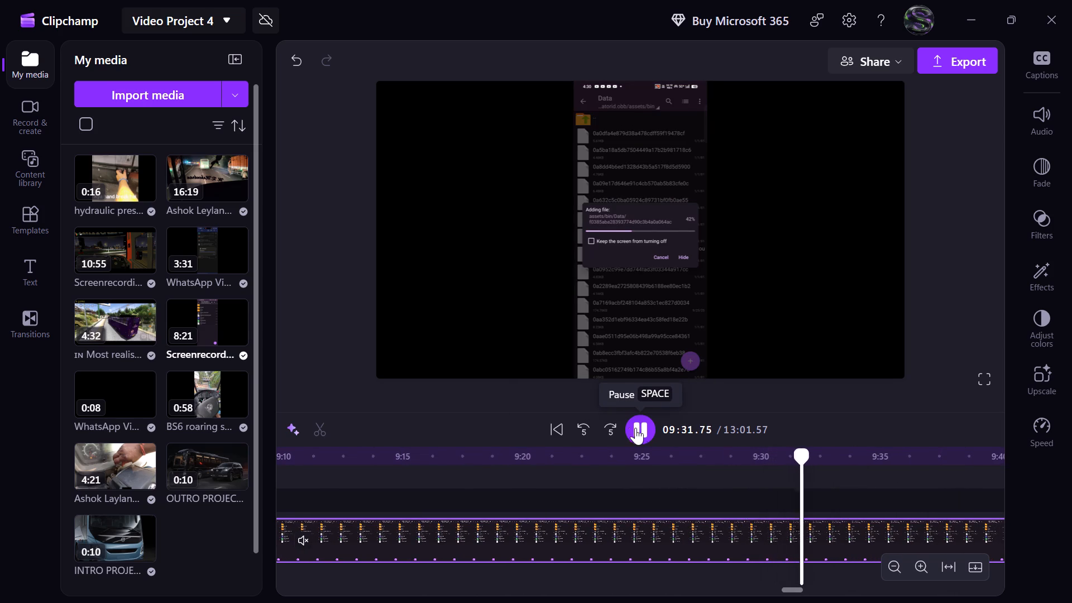
pyautogui.click(614, 428)
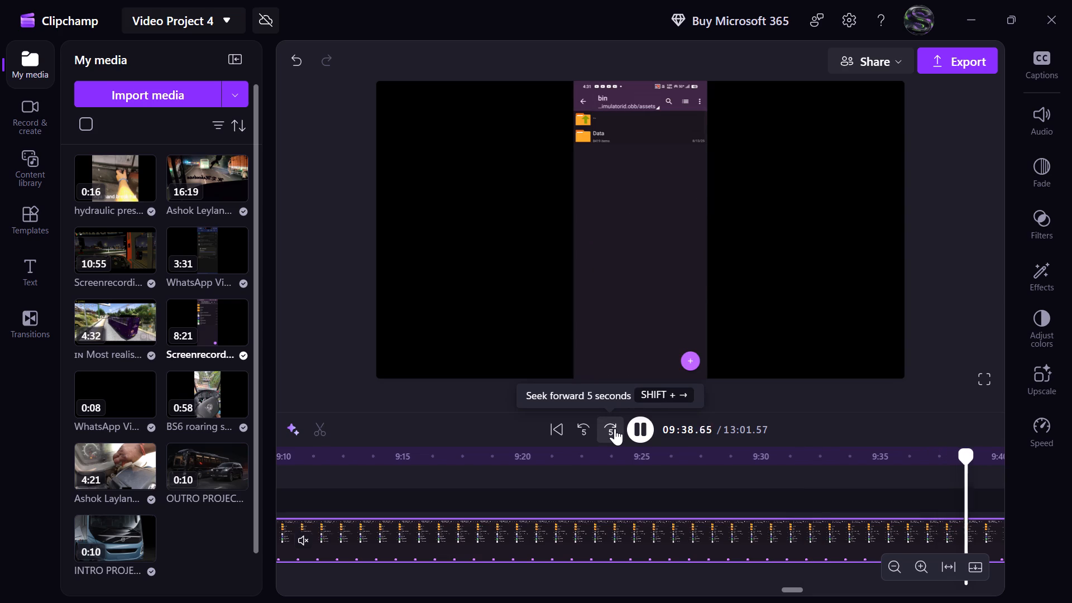
pyautogui.click(583, 428)
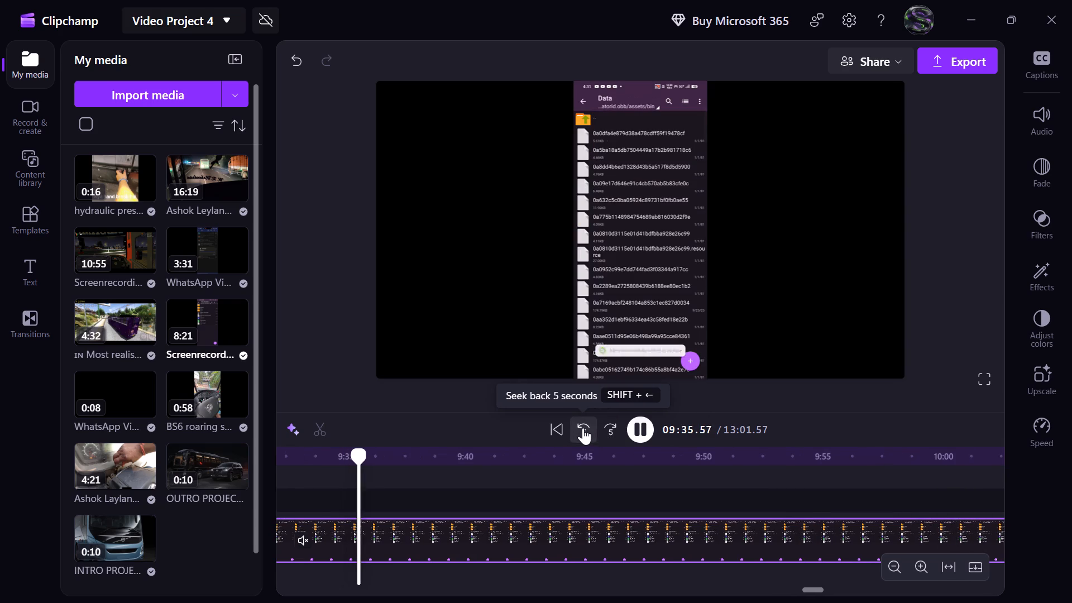
pyautogui.click(583, 428)
pyautogui.click(634, 428)
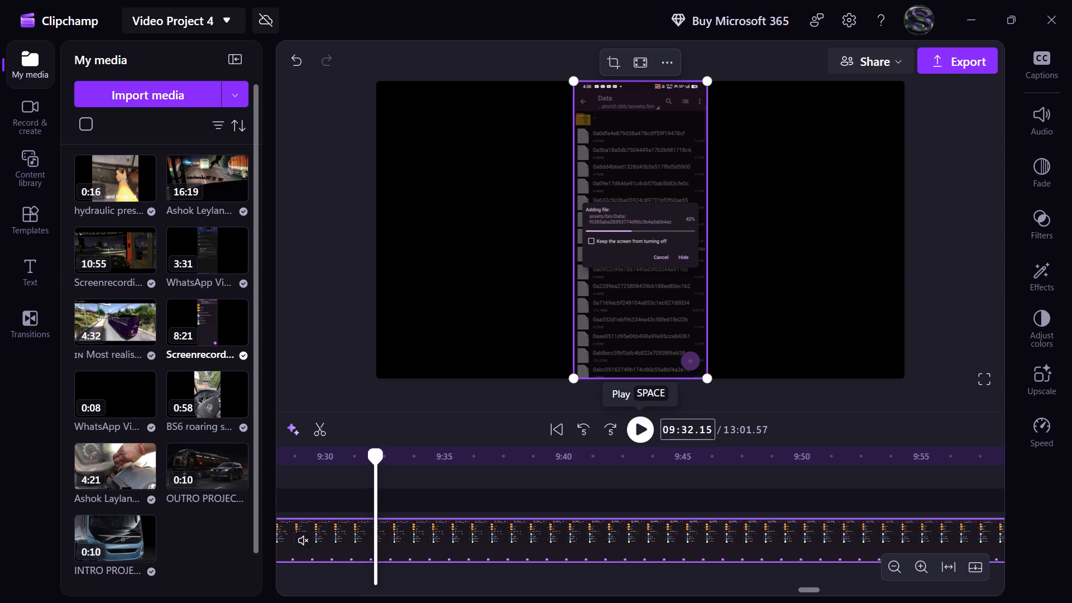
pyautogui.click(313, 434)
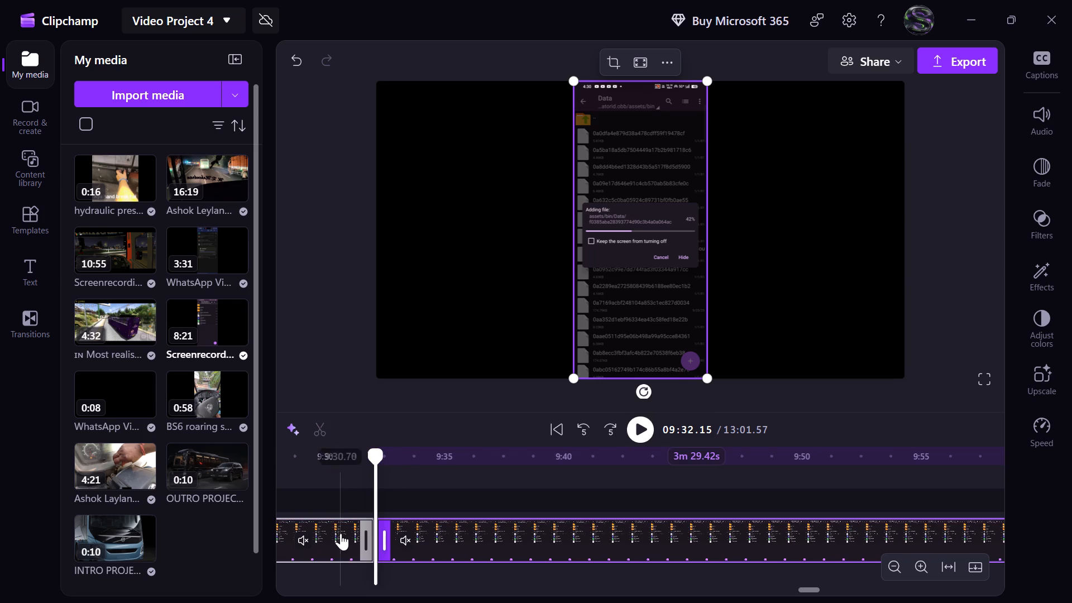
# Delete the Adding file wait between 09:00.00 and 09:32.15 from the muted recording and close the gap.
pyautogui.click(341, 538)
pyautogui.press('Delete')
pyautogui.click(341, 538)
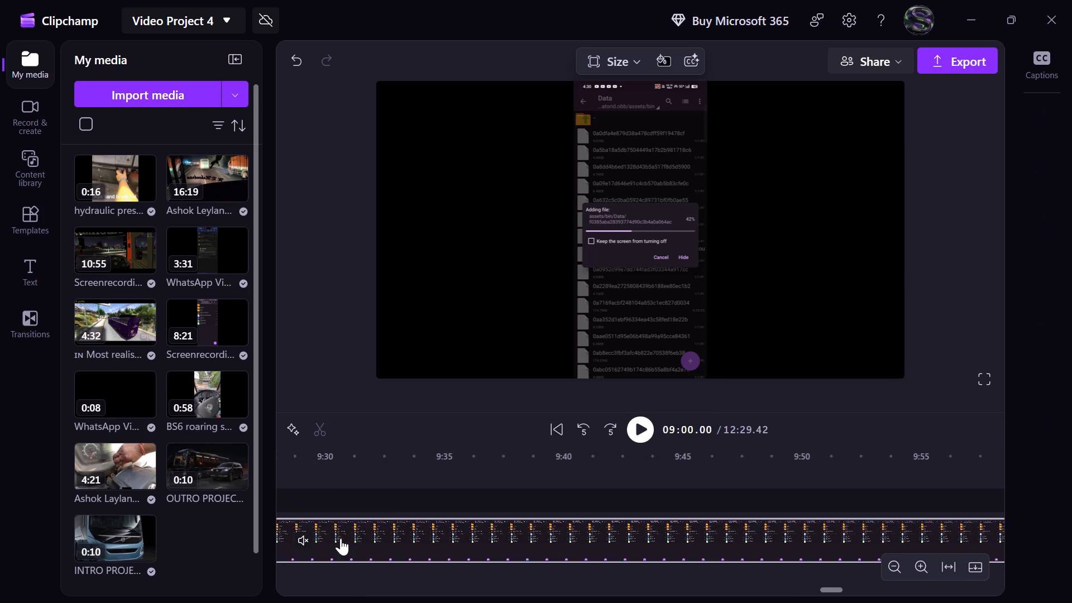
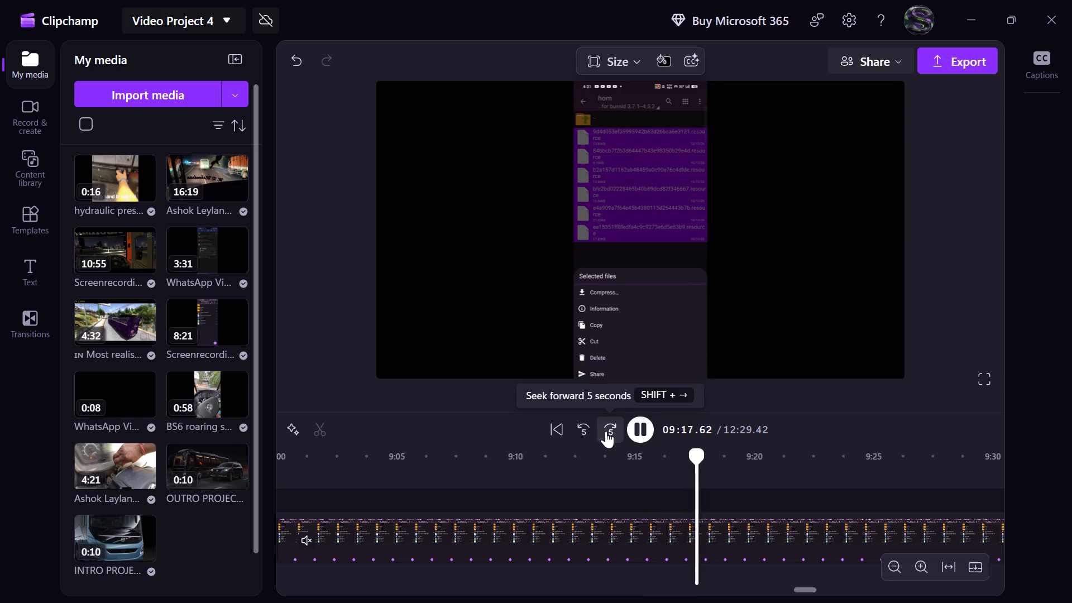
# Find where the game starts launching in the muted recording and split it there, at 10:06.70.
pyautogui.click(606, 431)
pyautogui.click(608, 432)
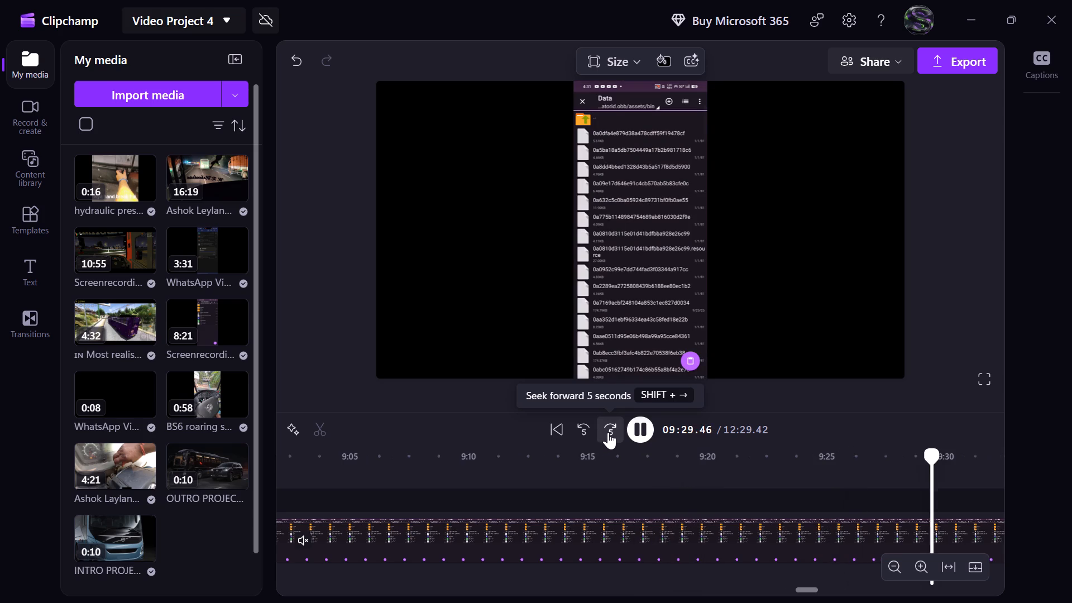
pyautogui.click(612, 433)
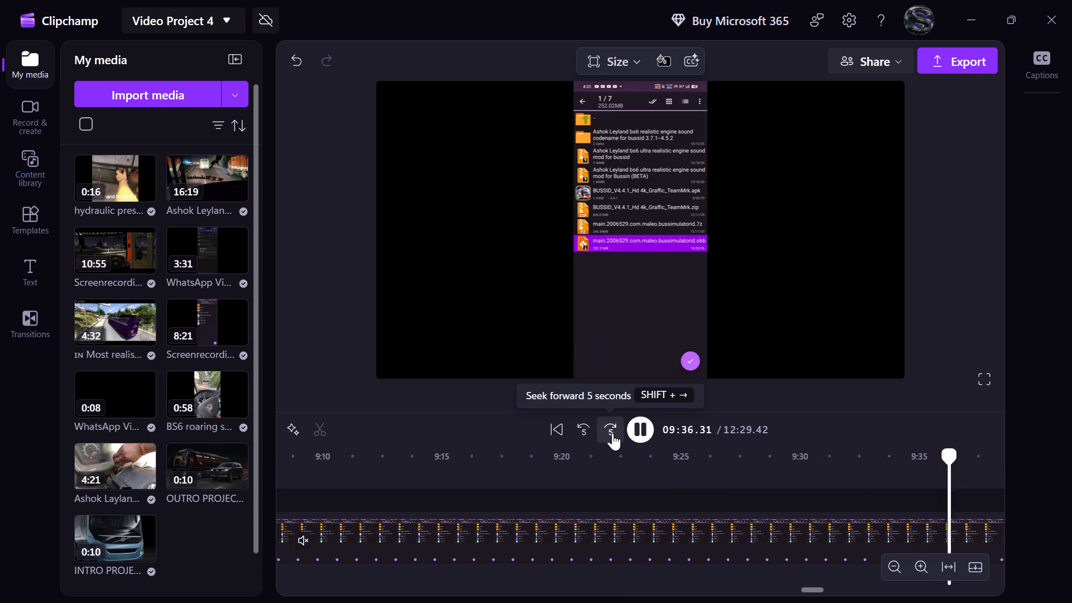
pyautogui.click(612, 433)
pyautogui.click(612, 433)
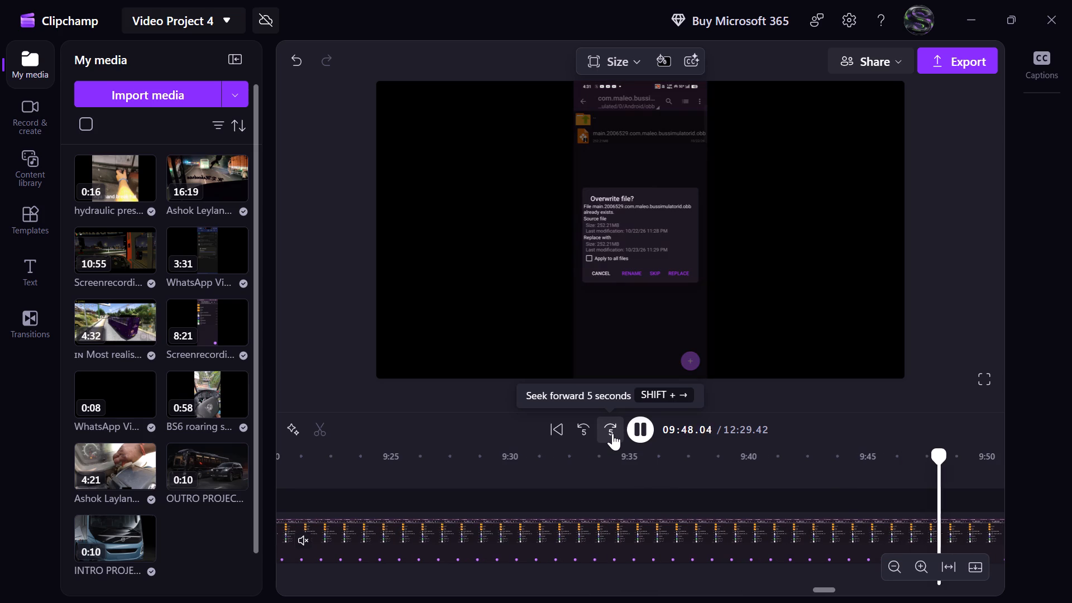
pyautogui.click(612, 433)
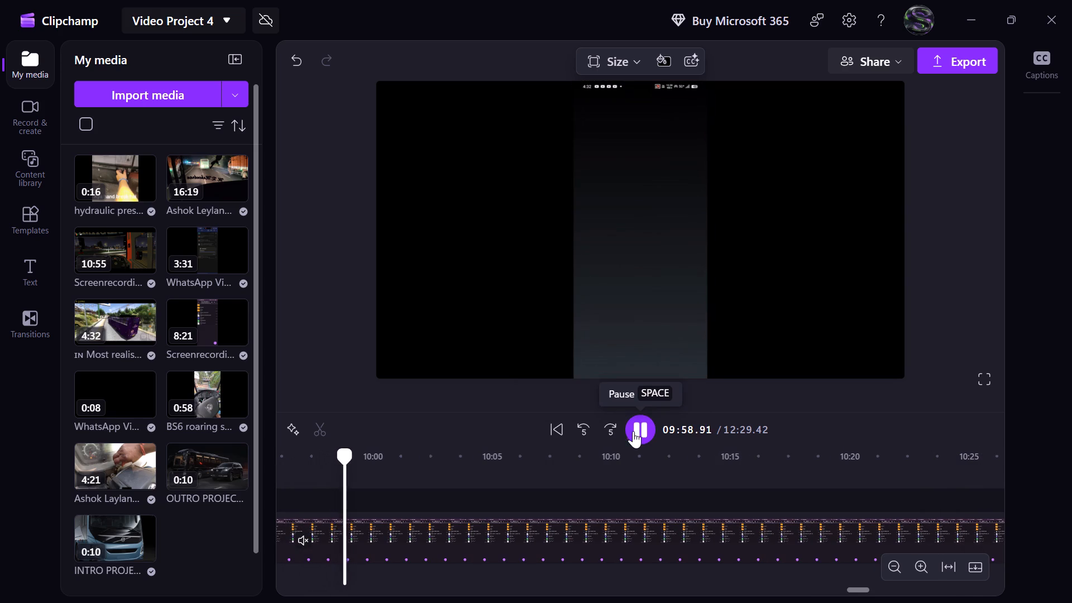
pyautogui.click(609, 432)
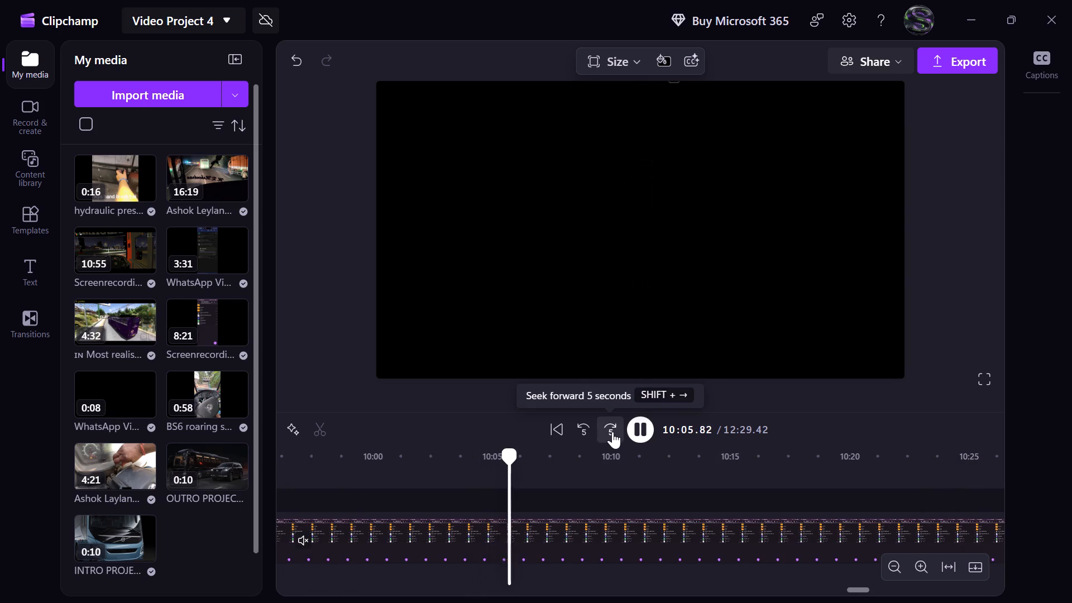
pyautogui.click(612, 432)
pyautogui.click(612, 432)
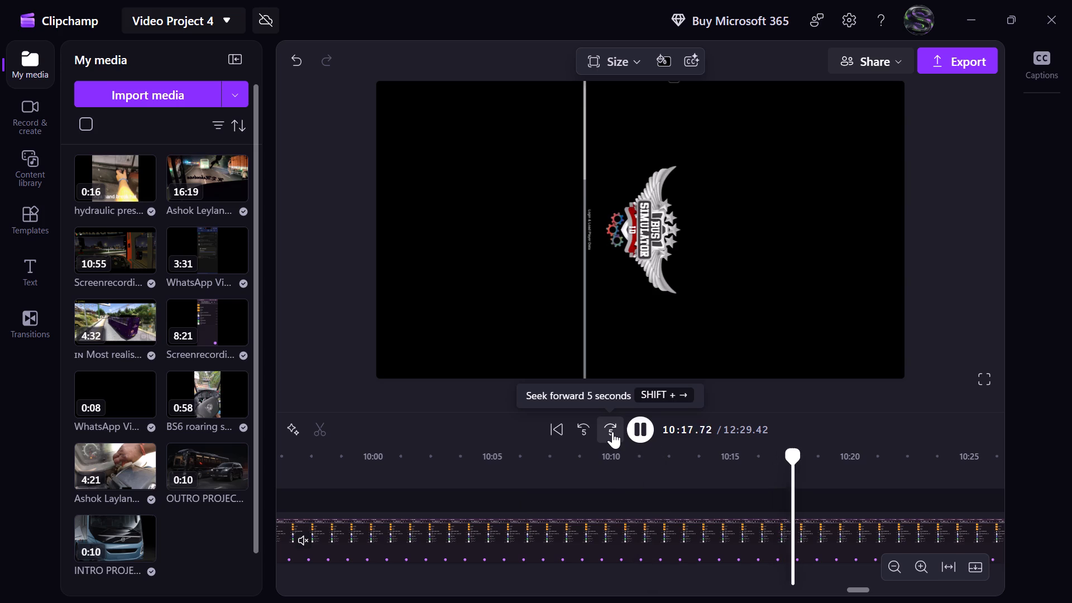
pyautogui.click(612, 432)
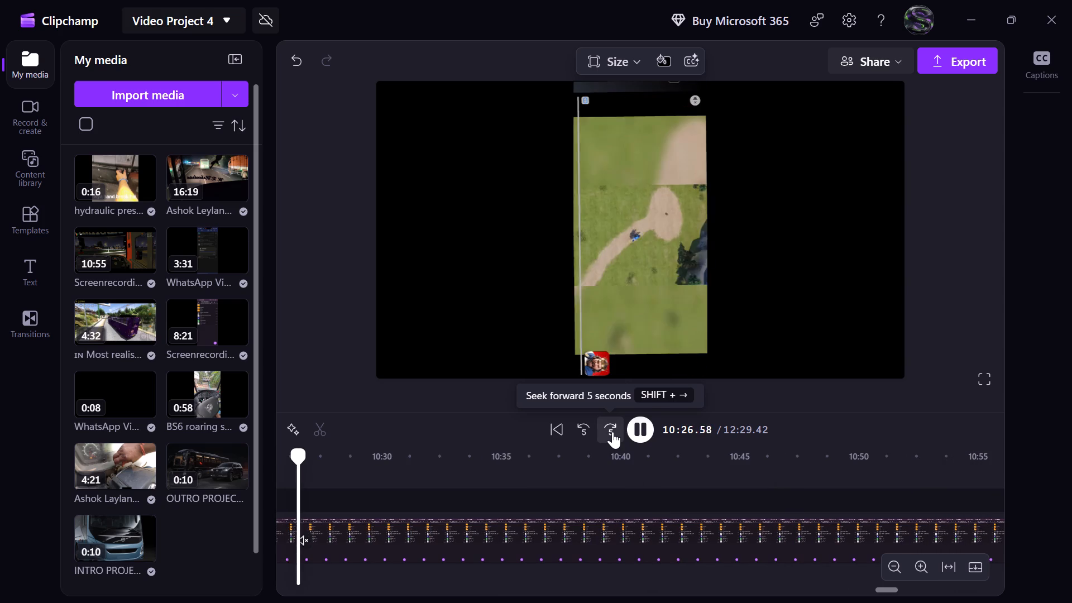
pyautogui.tripleClick(575, 434)
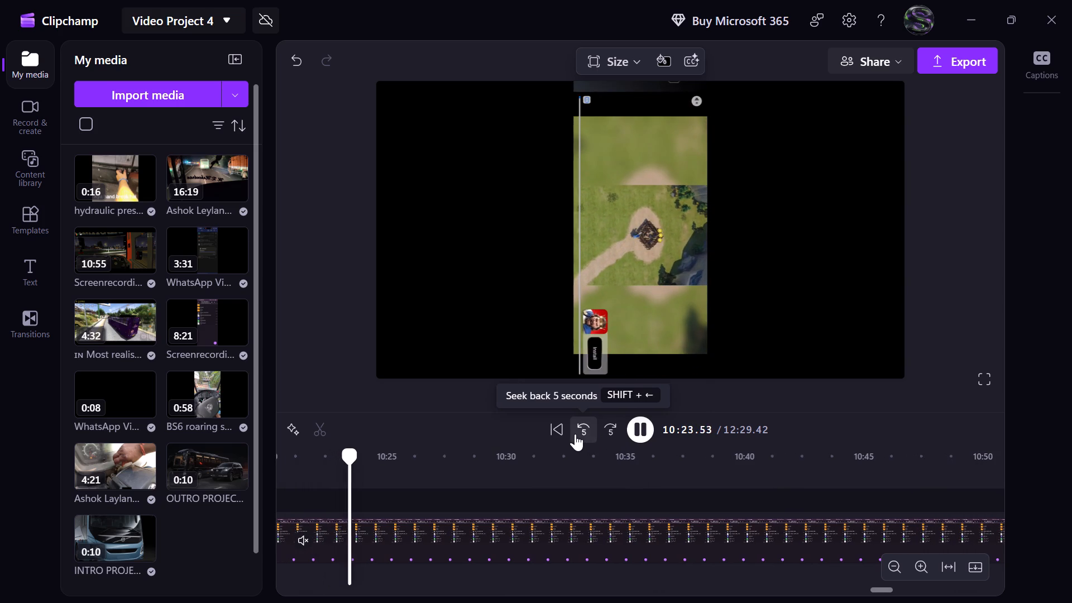
pyautogui.doubleClick(575, 434)
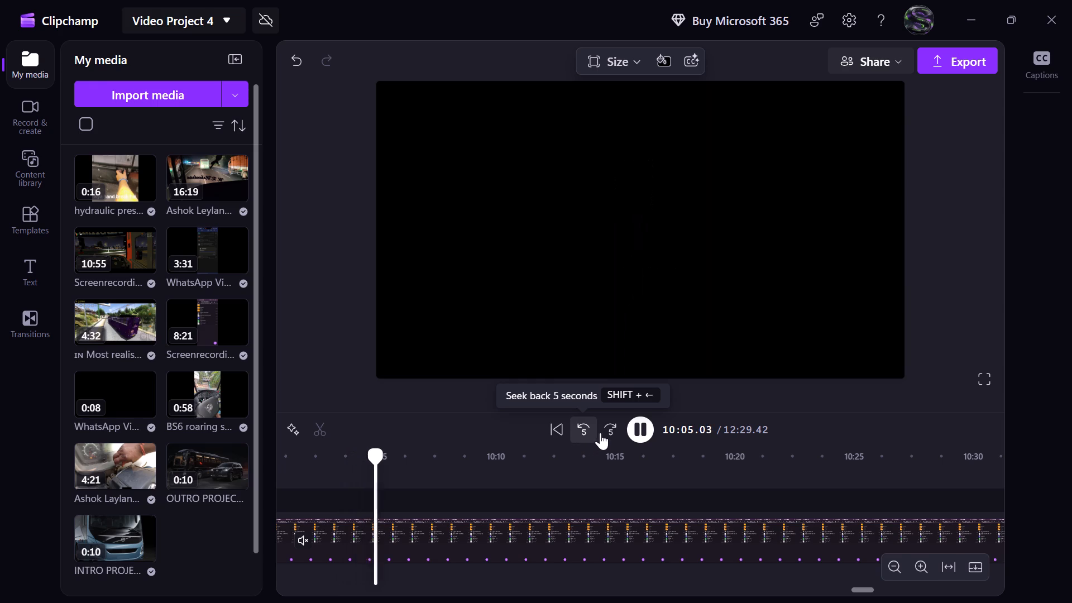
pyautogui.click(640, 428)
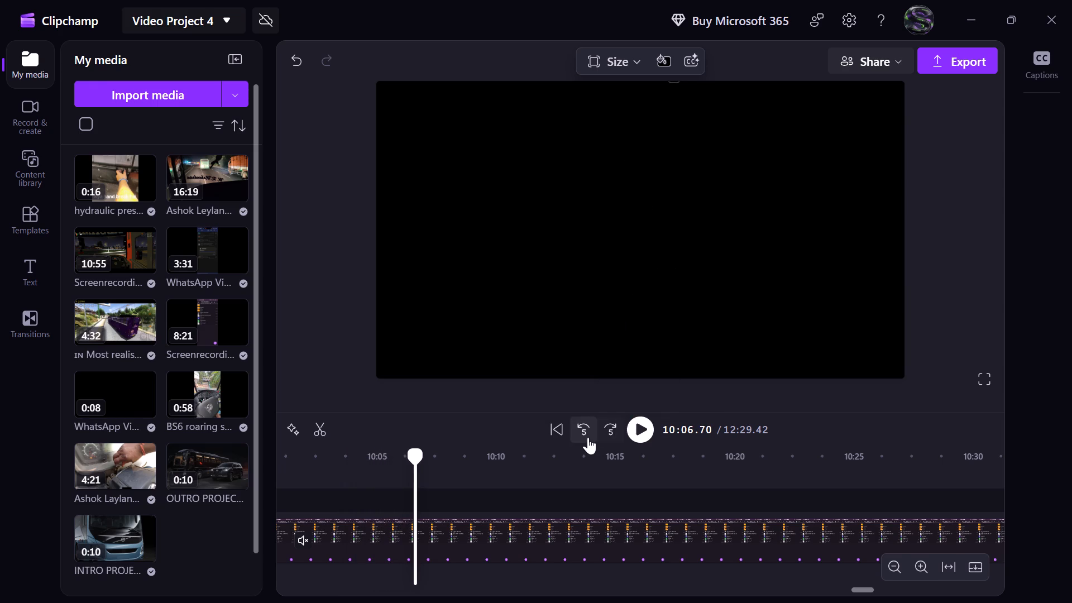
pyautogui.click(325, 434)
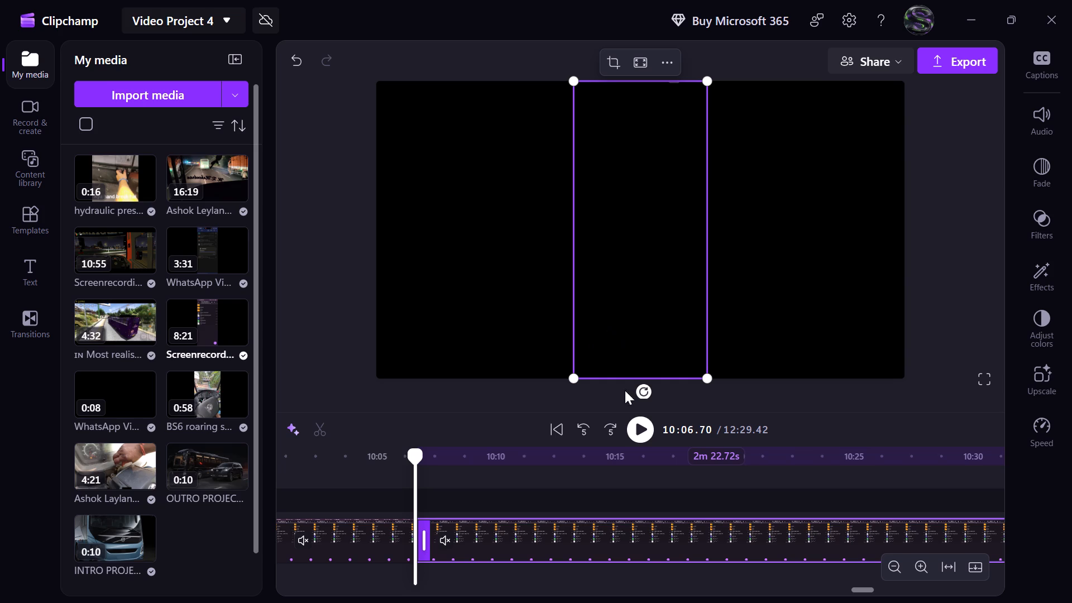
# Rotate the recording clip after the 10:06.70 split by 90° three times so the game is upright, and make it fill the frame.
pyautogui.click(360, 492)
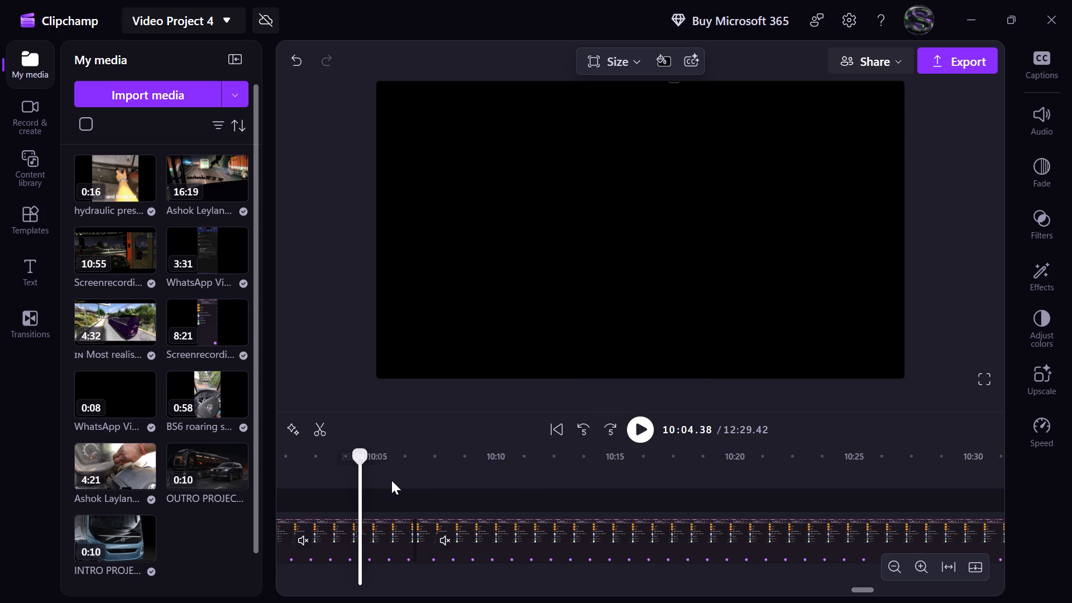
pyautogui.click(632, 429)
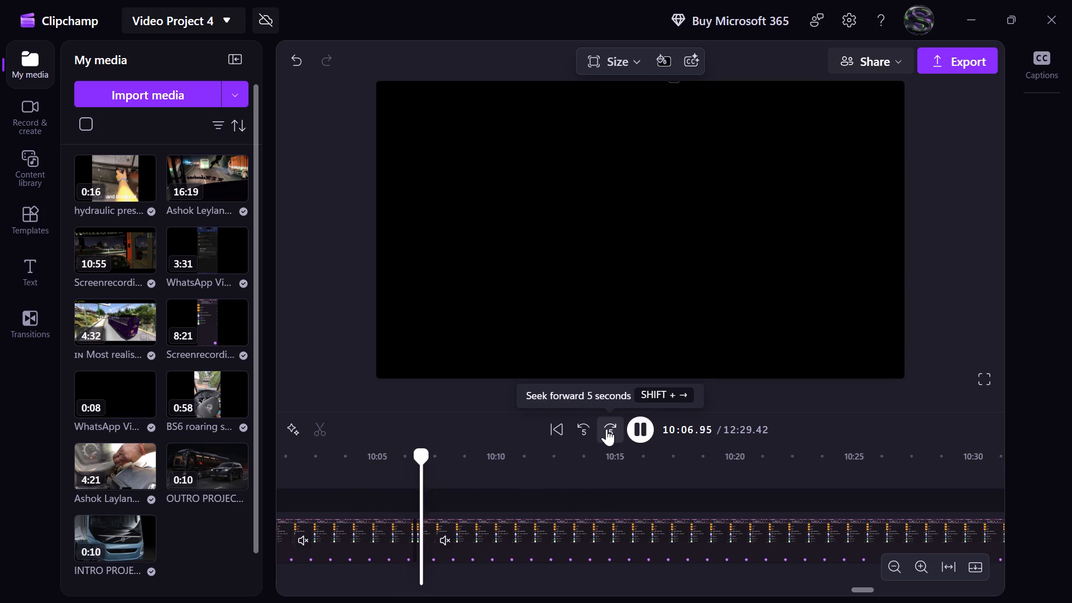
pyautogui.click(631, 428)
pyautogui.click(637, 241)
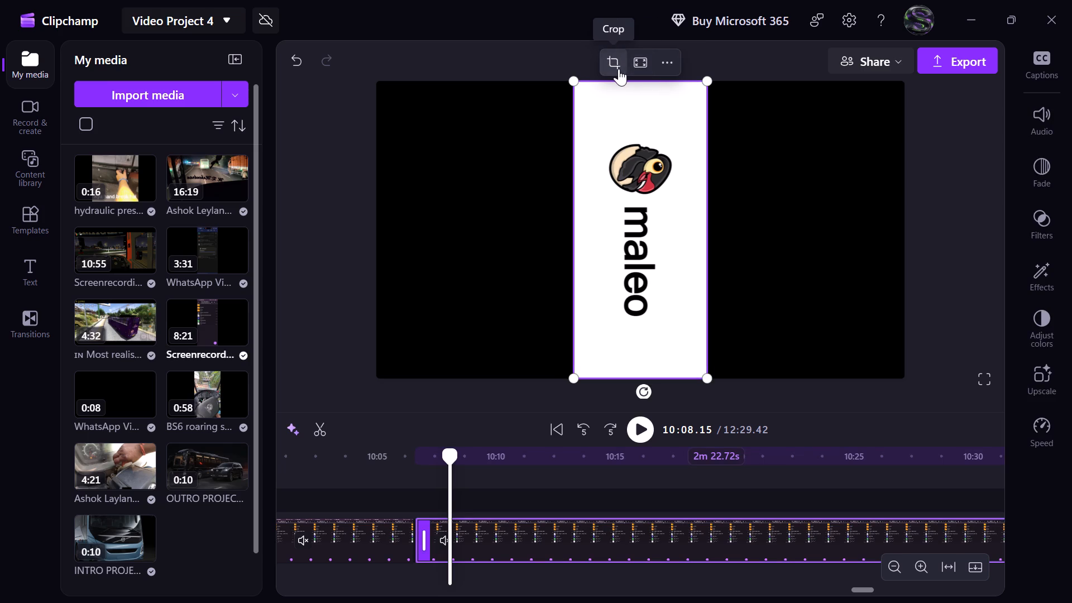
pyautogui.click(675, 58)
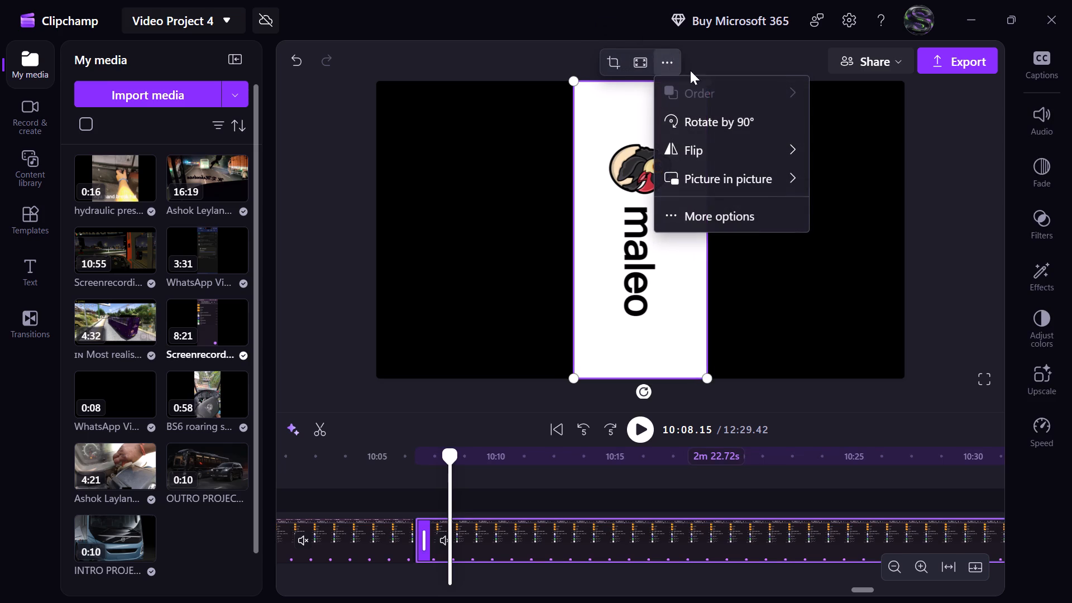
pyautogui.click(753, 126)
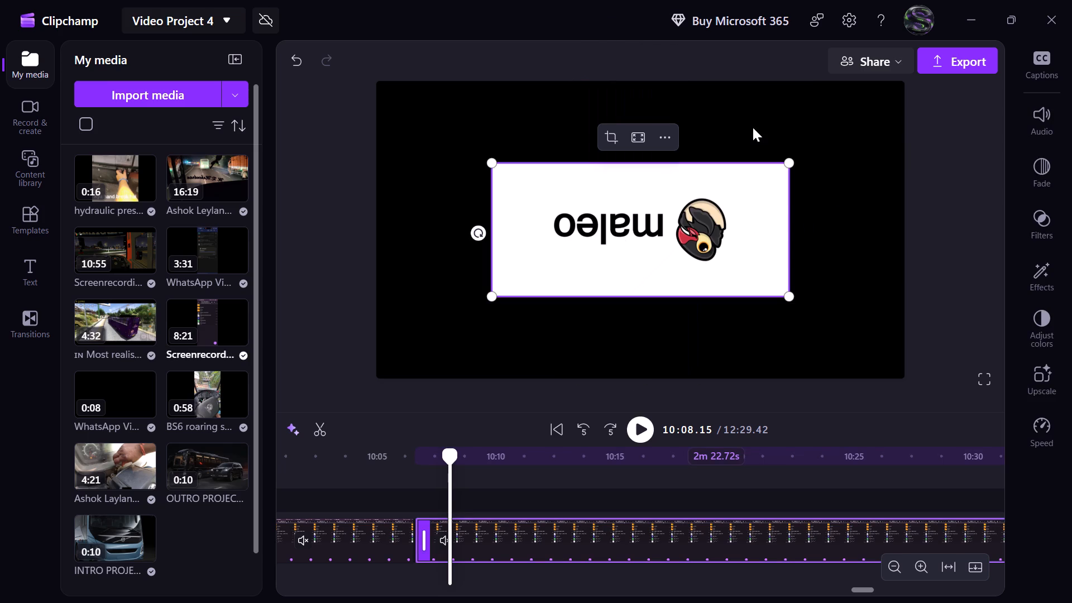
pyautogui.click(664, 130)
pyautogui.click(734, 199)
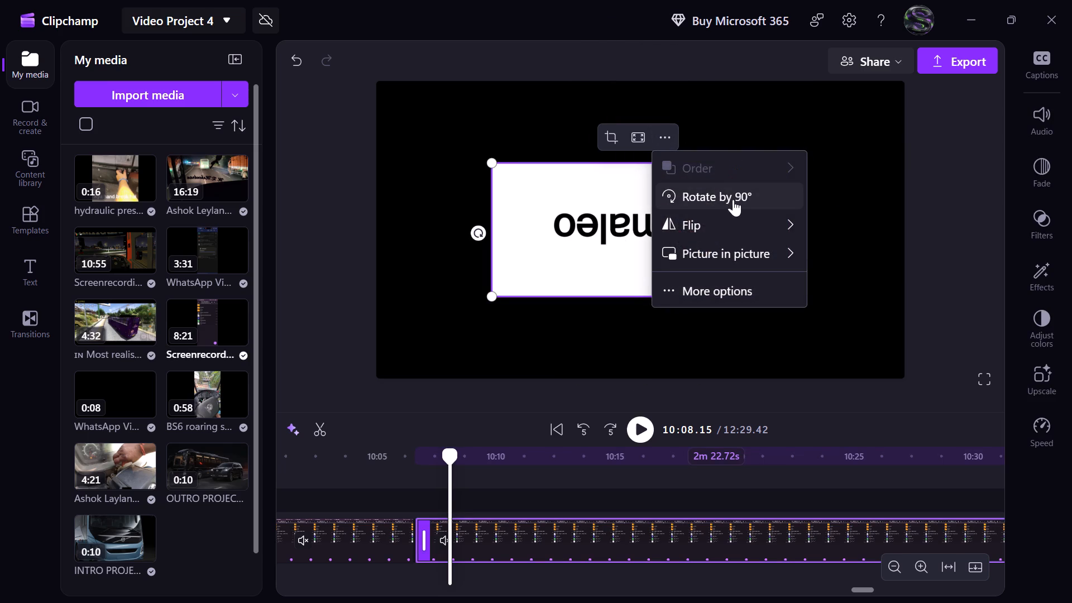
pyautogui.click(665, 63)
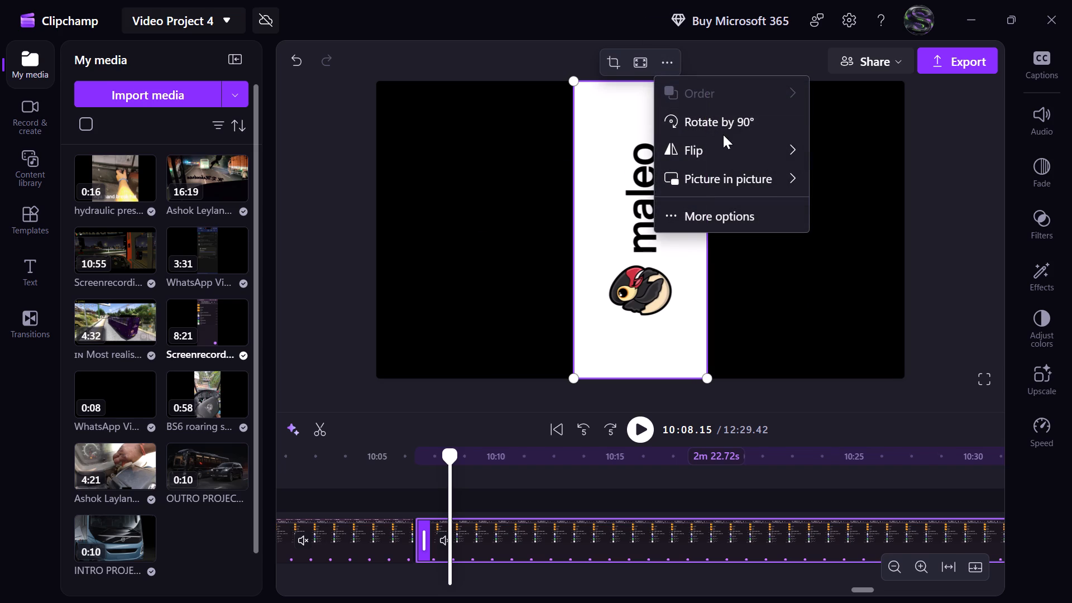
pyautogui.click(731, 126)
pyautogui.click(646, 137)
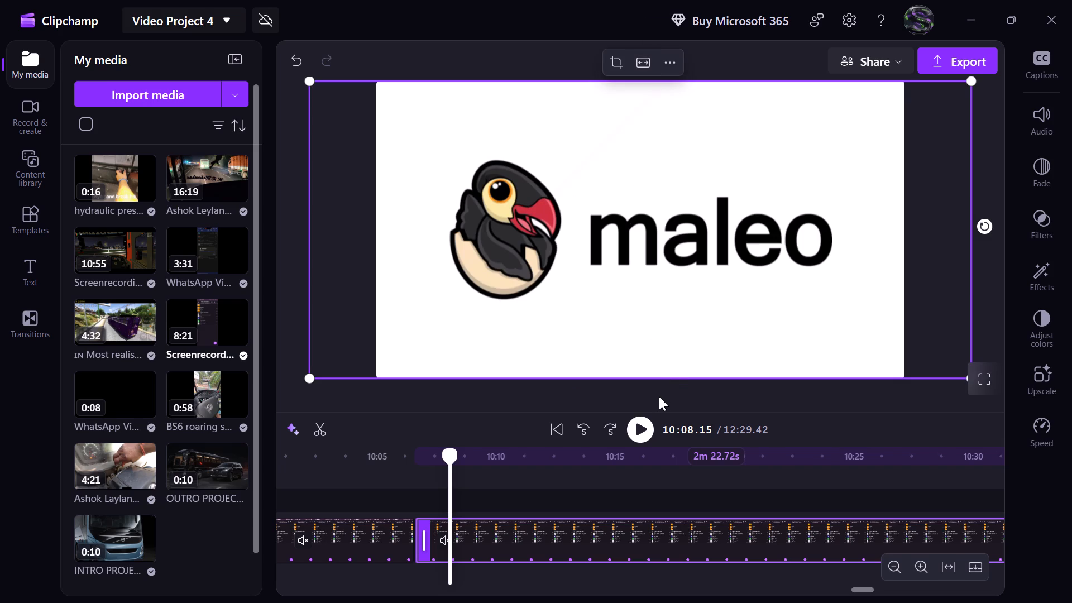
pyautogui.click(638, 441)
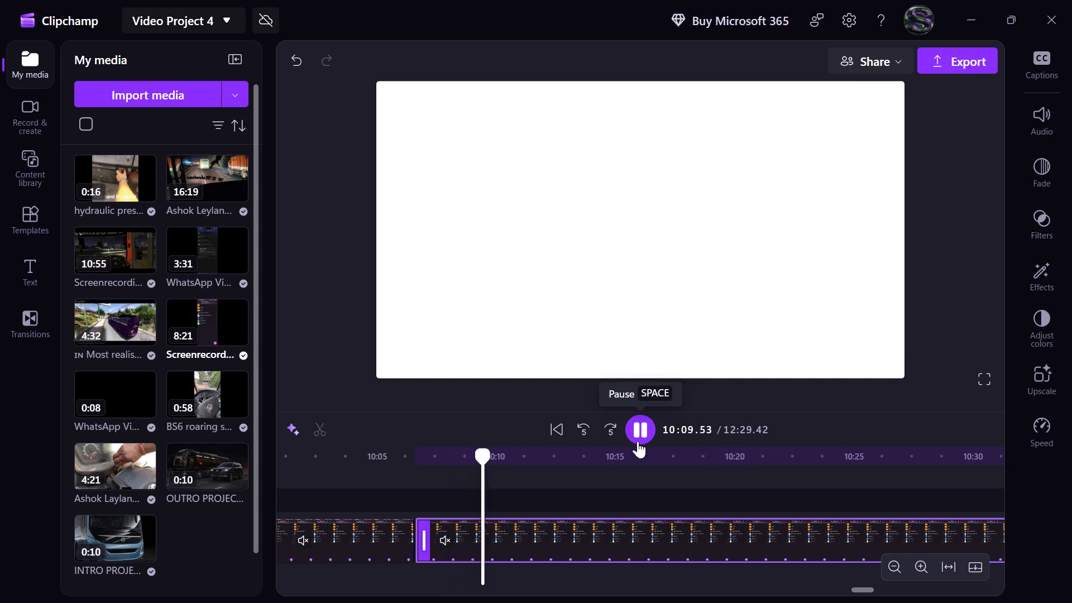
pyautogui.click(638, 441)
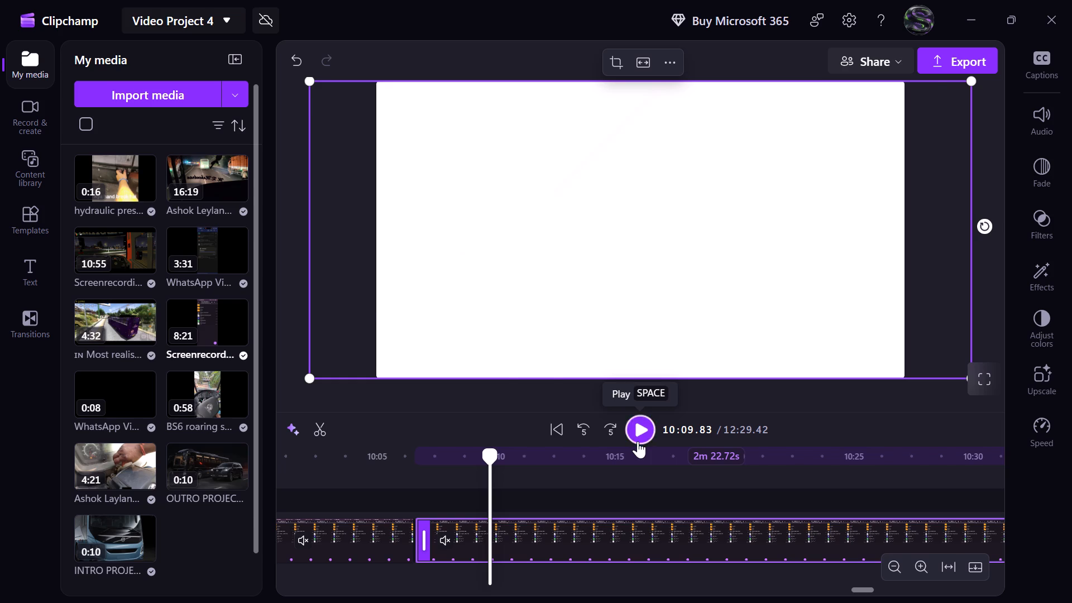
# Switch to the browser, pause the playing Ek Kahani Aisi Bhi episode, and return to the video editor.
pyautogui.hotkey('alt', 'Tab')
pyautogui.press('space')
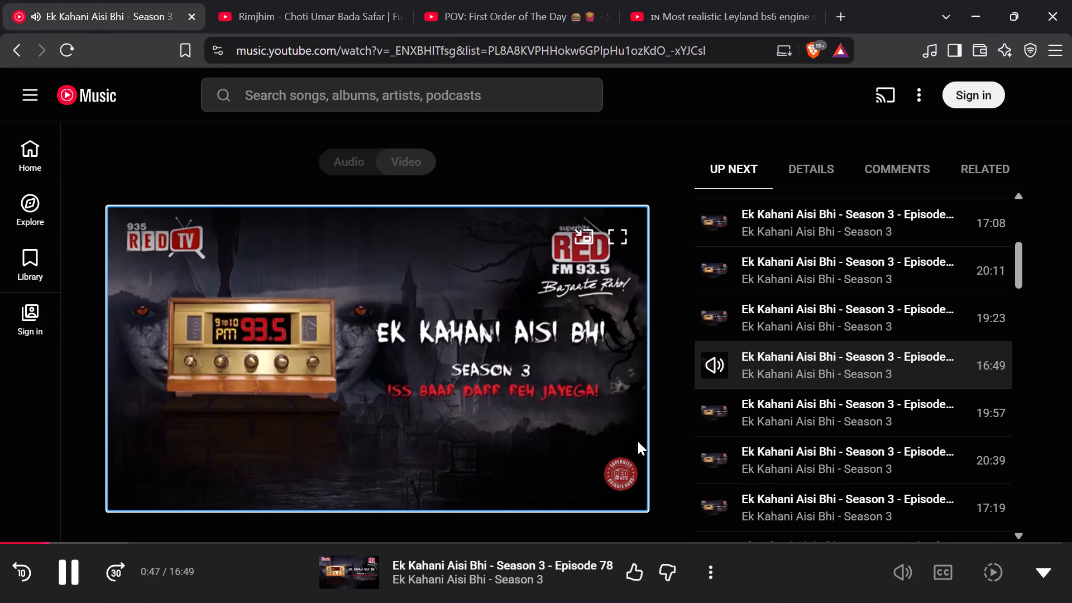
pyautogui.press('space')
pyautogui.click(979, 16)
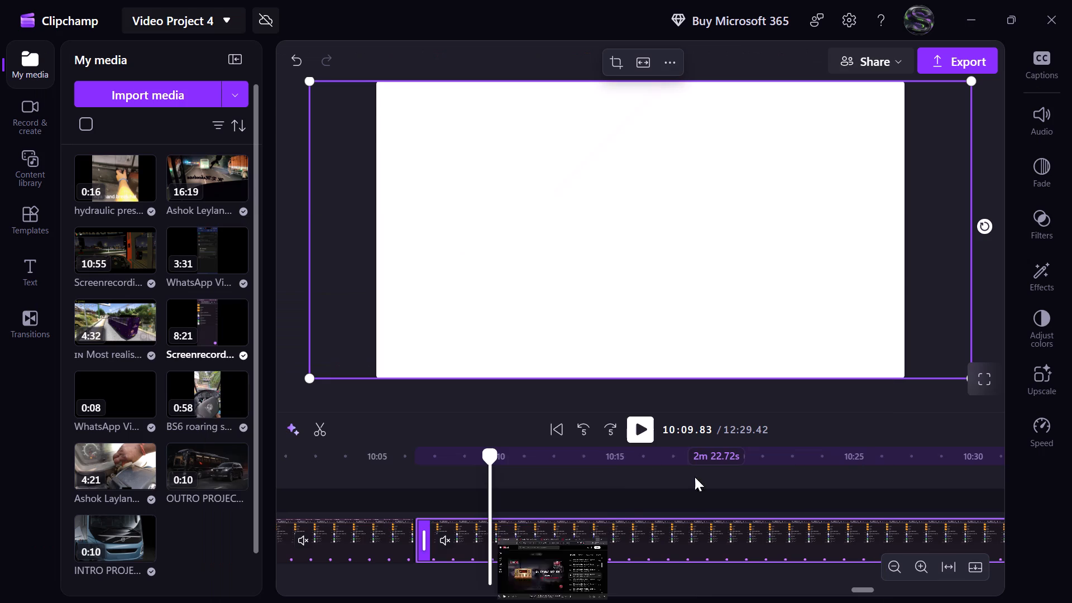
# Play the rotated clip past the game's loading screen and pause on the main menu with the bus, at 10:21.65.
pyautogui.click(642, 429)
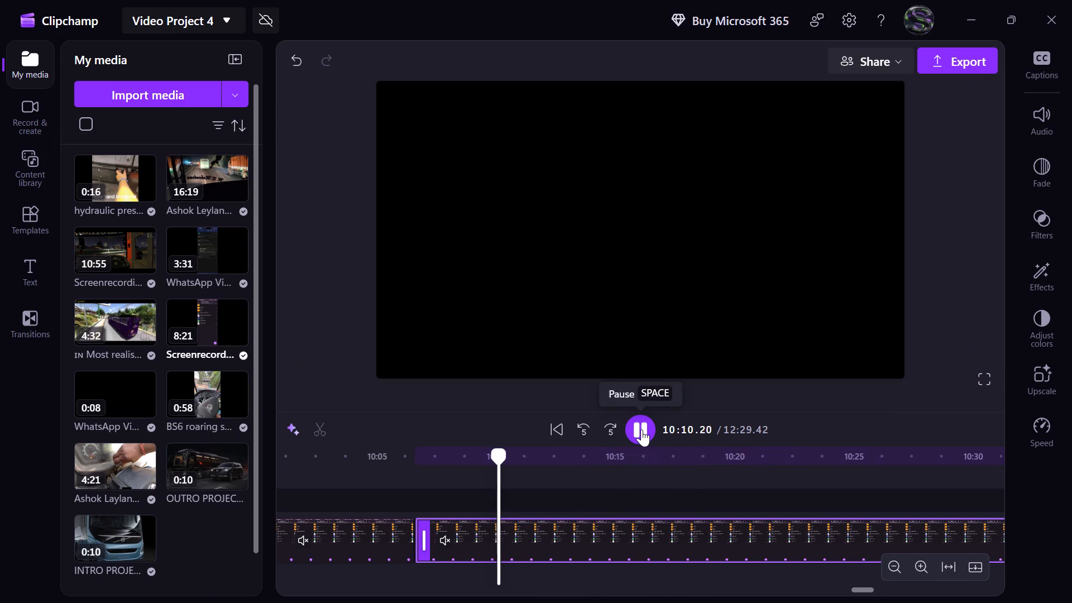
pyautogui.click(611, 428)
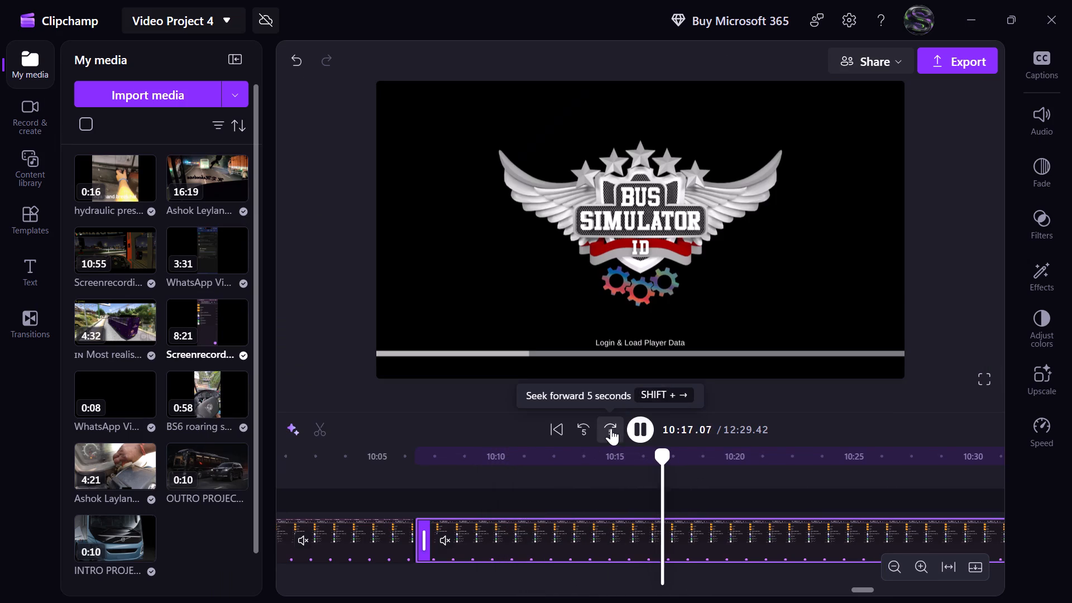
pyautogui.click(661, 296)
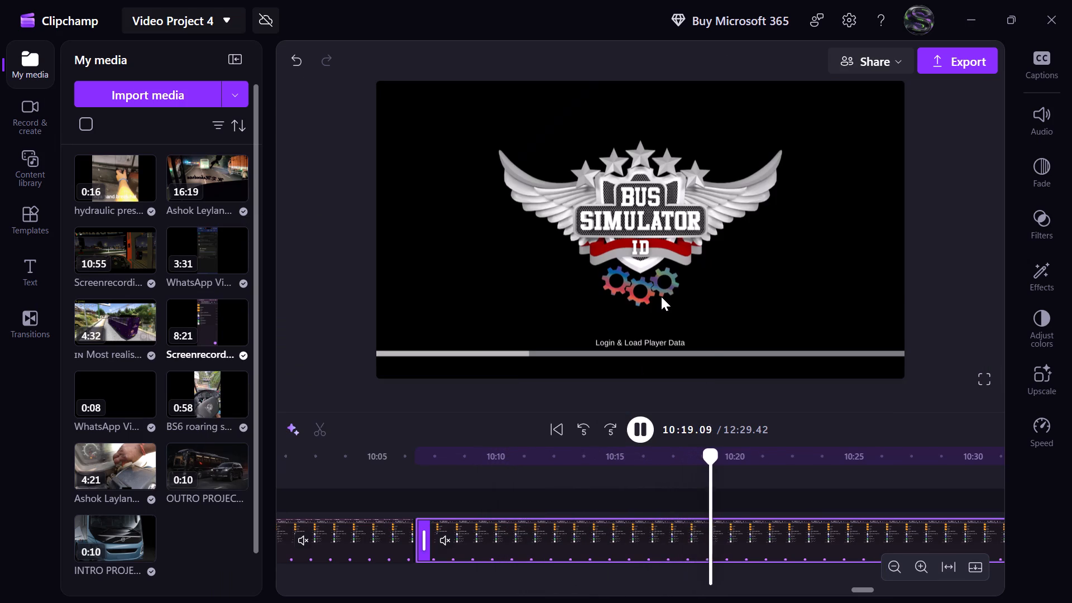
pyautogui.click(649, 443)
pyautogui.click(643, 434)
pyautogui.click(633, 222)
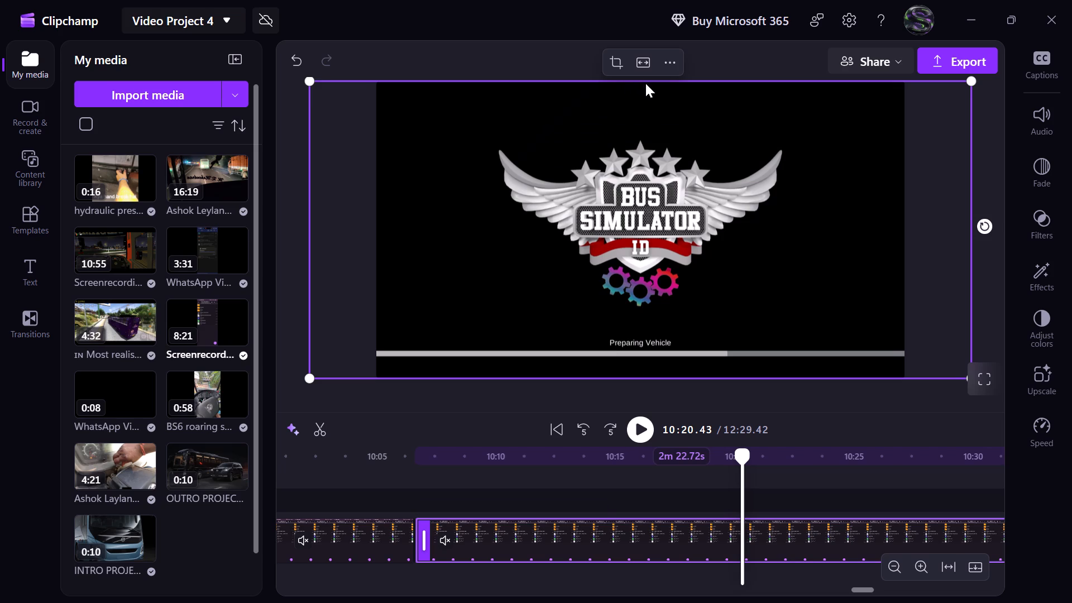
pyautogui.click(637, 433)
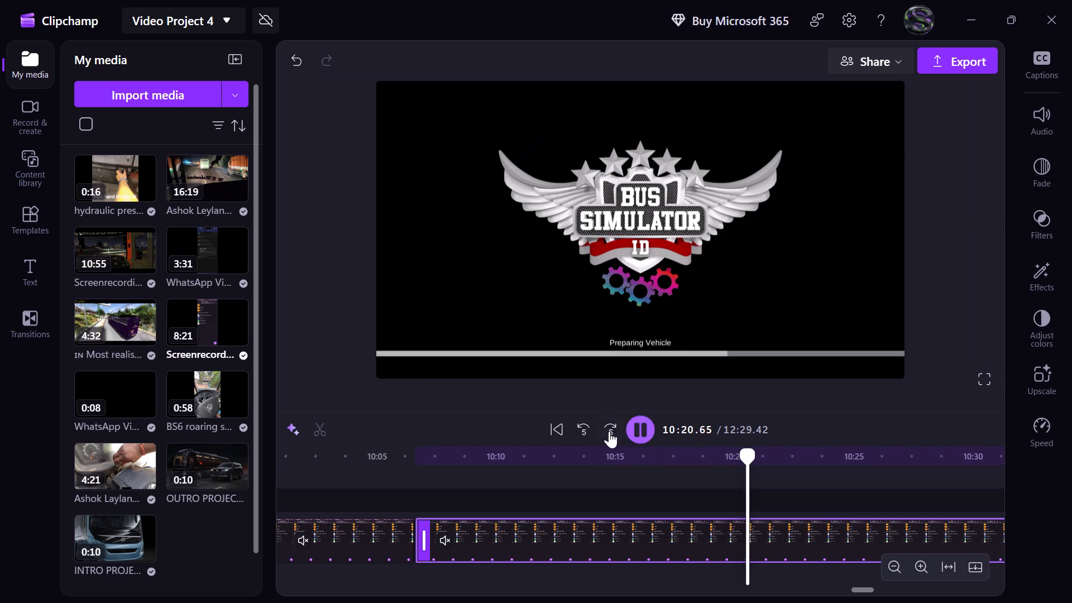
pyautogui.click(608, 431)
pyautogui.click(578, 430)
pyautogui.click(584, 430)
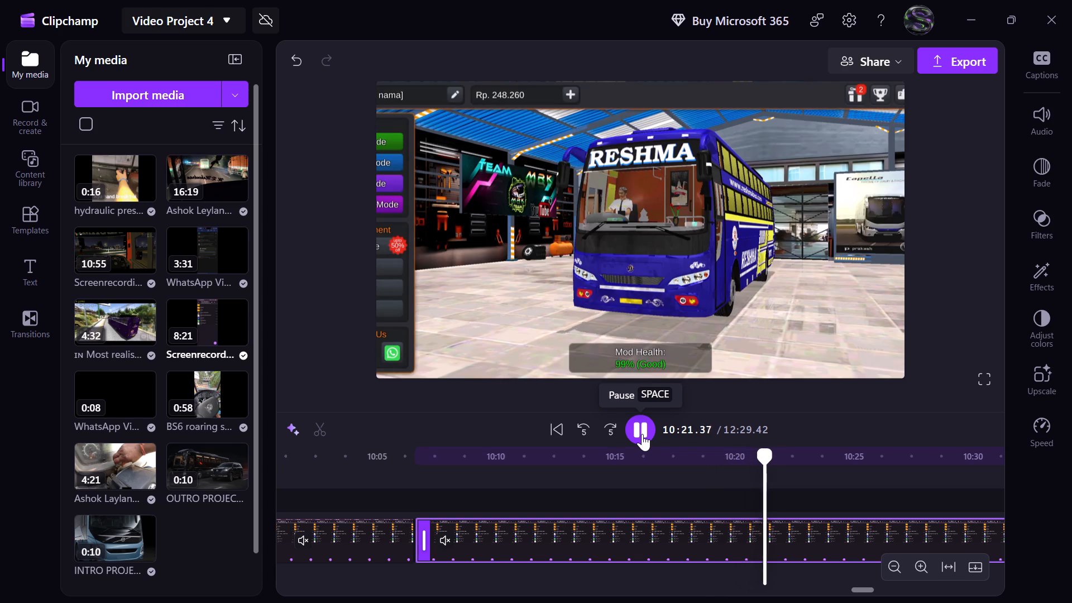
pyautogui.click(642, 434)
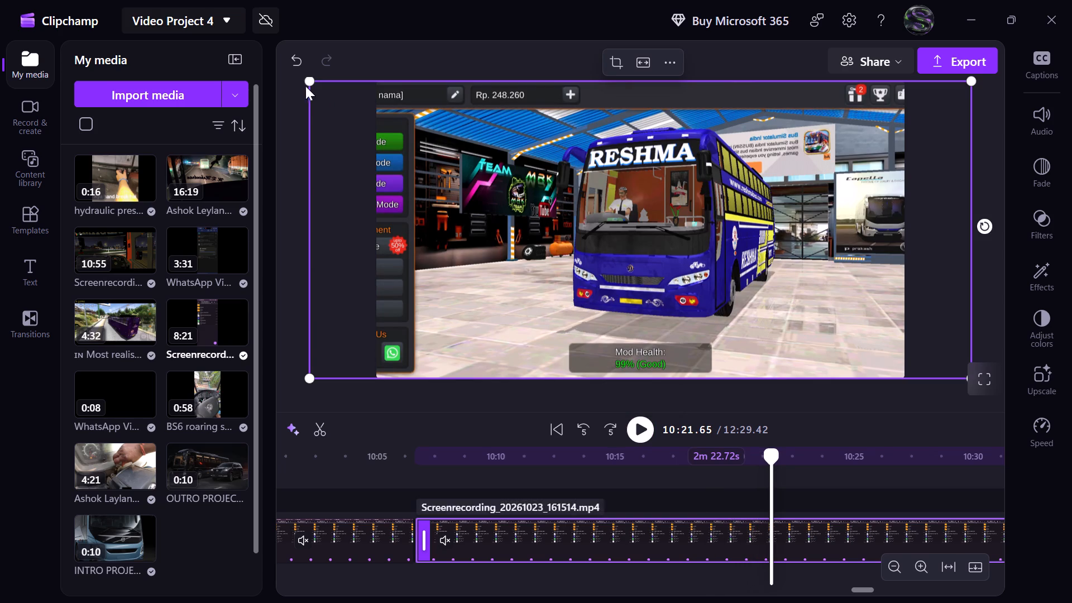
# Shrink the rotated recording clip to the full frame width and centre it vertically so the whole game screen shows.
pyautogui.moveTo(305, 78); pyautogui.dragTo(317, 88)
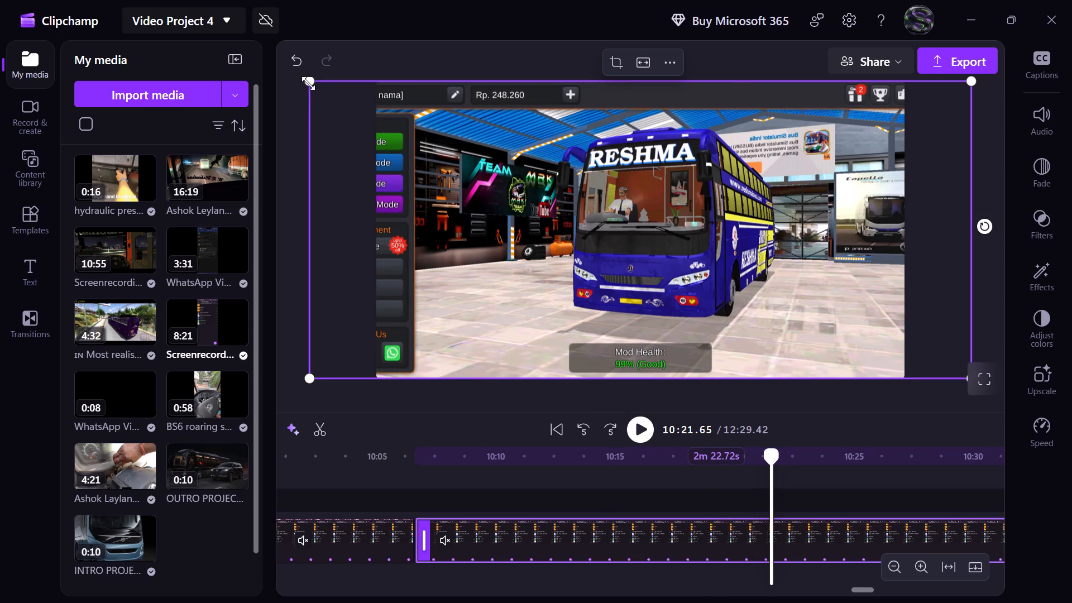
pyautogui.moveTo(308, 82); pyautogui.dragTo(342, 102)
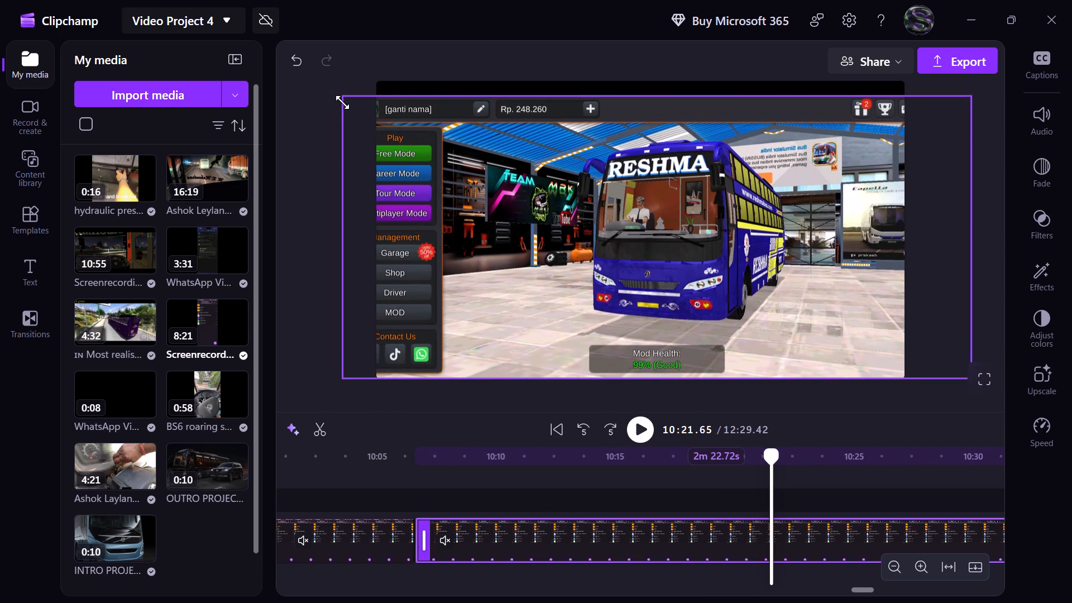
pyautogui.moveTo(342, 102); pyautogui.dragTo(382, 118)
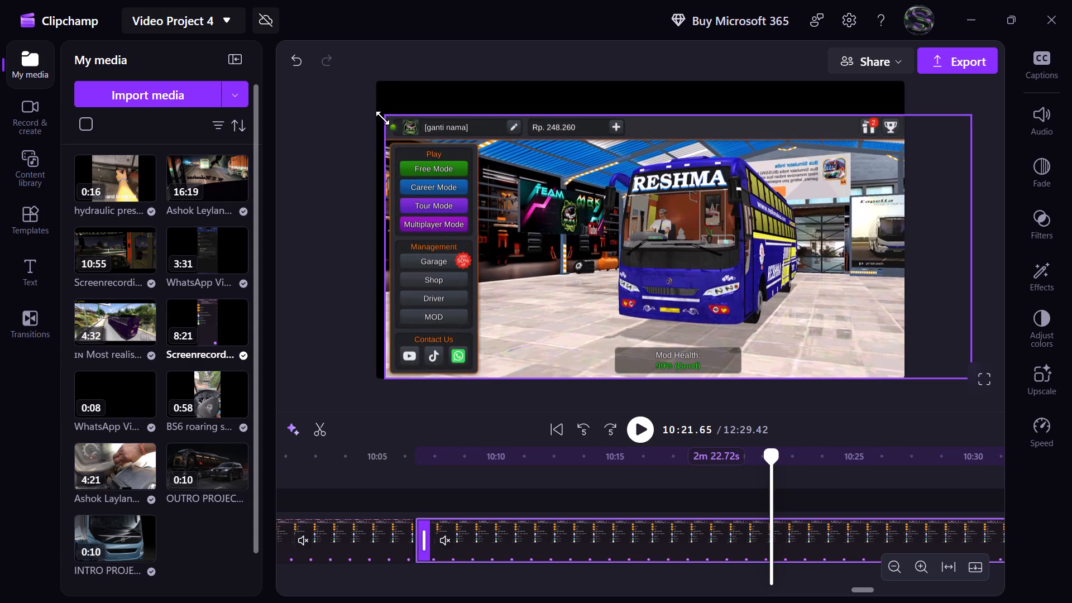
pyautogui.moveTo(382, 118); pyautogui.dragTo(375, 113)
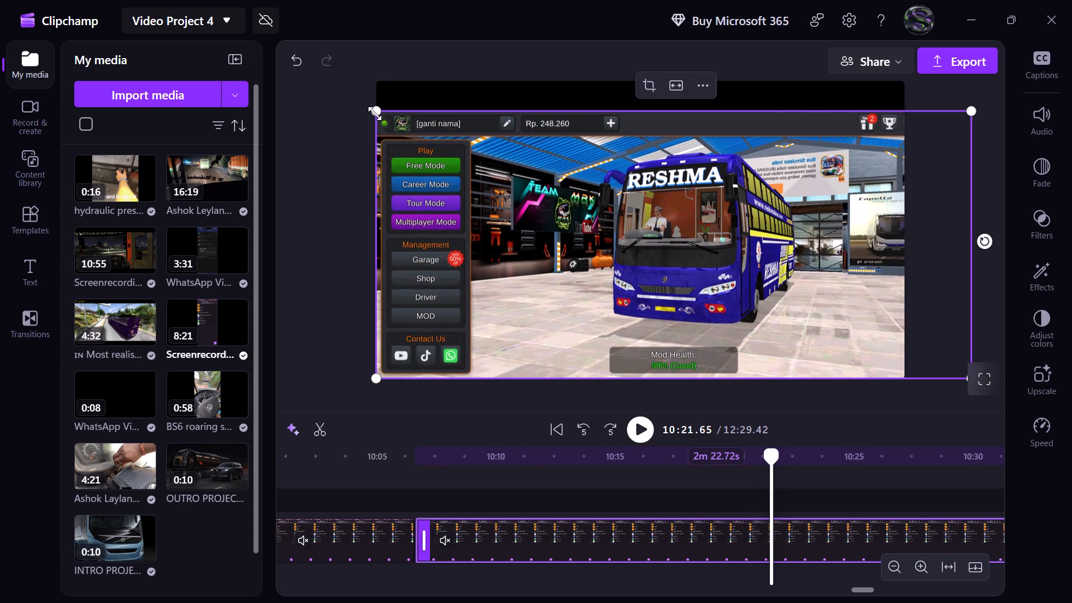
pyautogui.moveTo(480, 189); pyautogui.dragTo(482, 162)
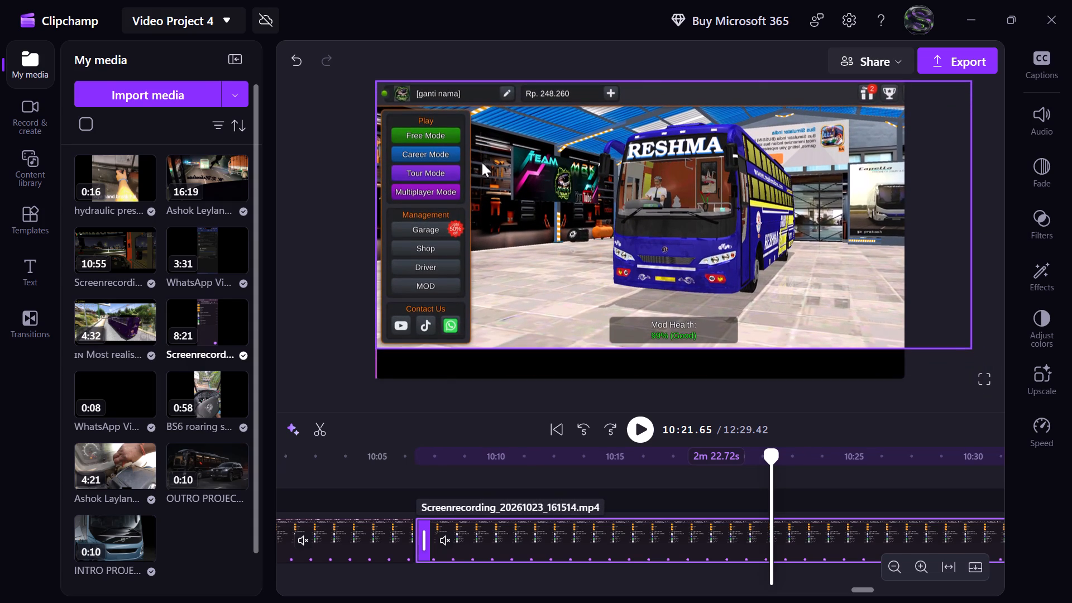
pyautogui.moveTo(482, 162); pyautogui.dragTo(478, 161)
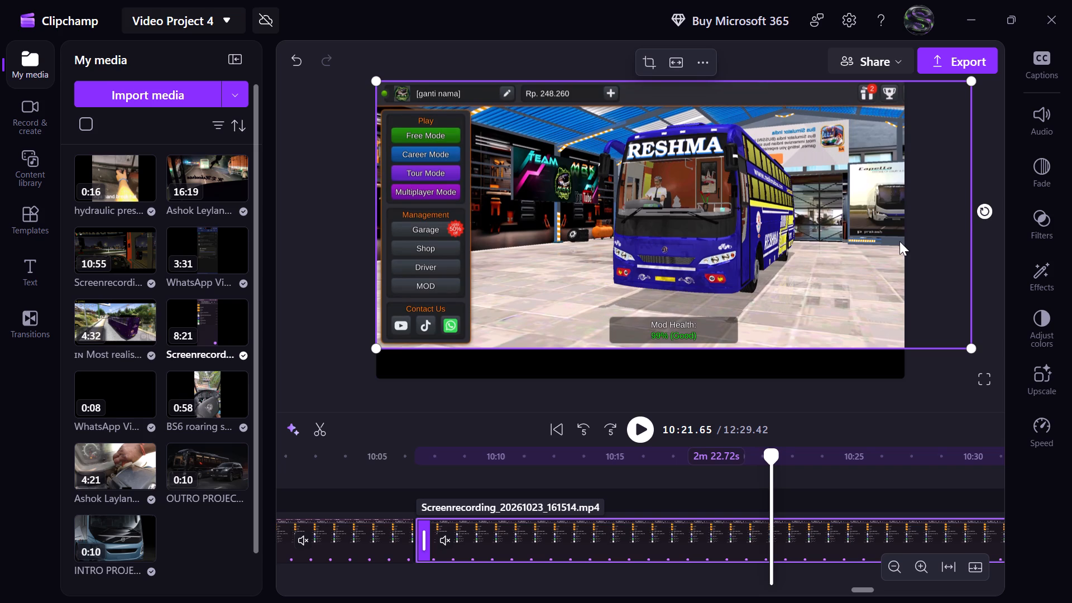
pyautogui.moveTo(970, 347); pyautogui.dragTo(961, 350)
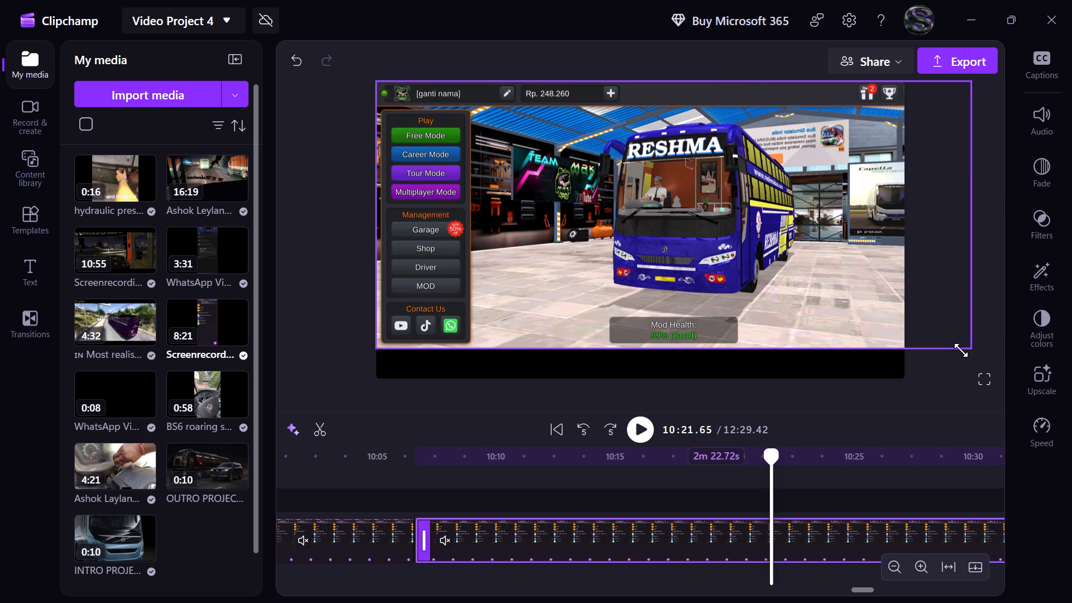
pyautogui.moveTo(961, 350); pyautogui.dragTo(892, 344)
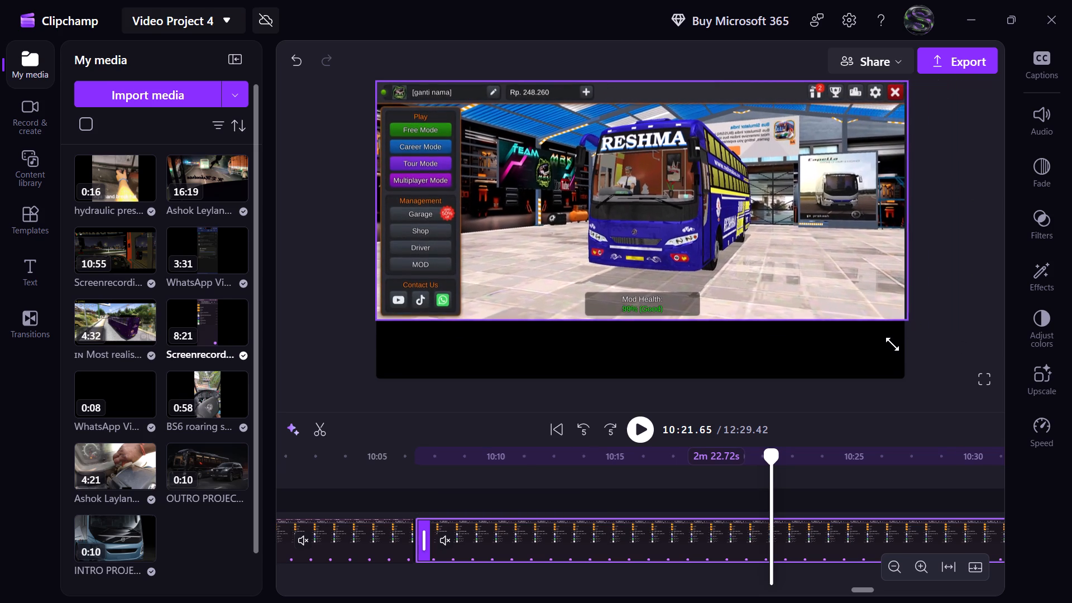
pyautogui.moveTo(892, 344); pyautogui.dragTo(889, 343)
pyautogui.moveTo(754, 179); pyautogui.dragTo(767, 233)
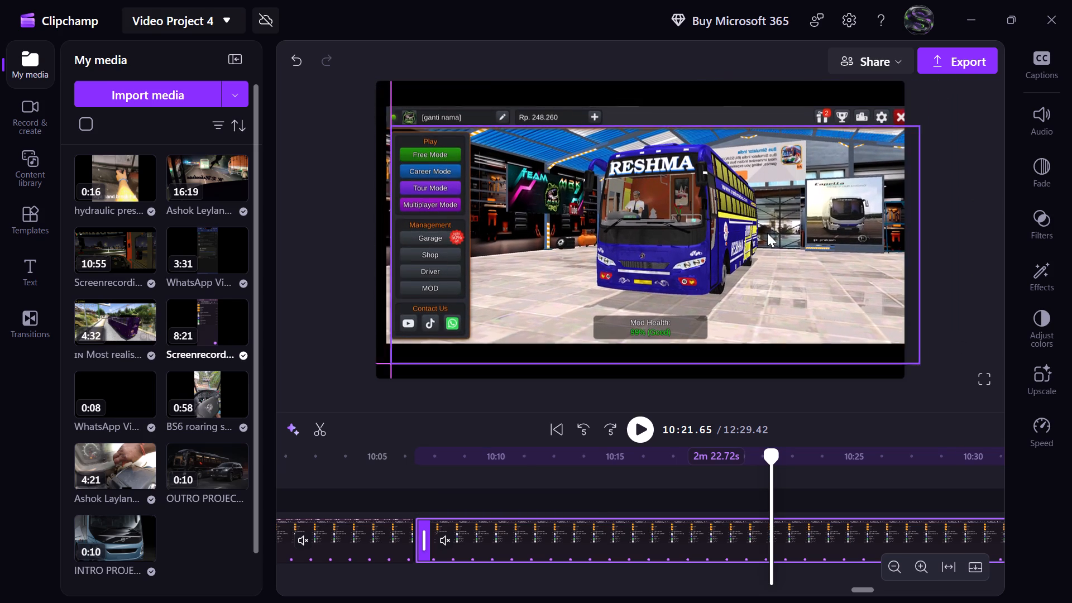
pyautogui.moveTo(767, 233); pyautogui.dragTo(746, 208)
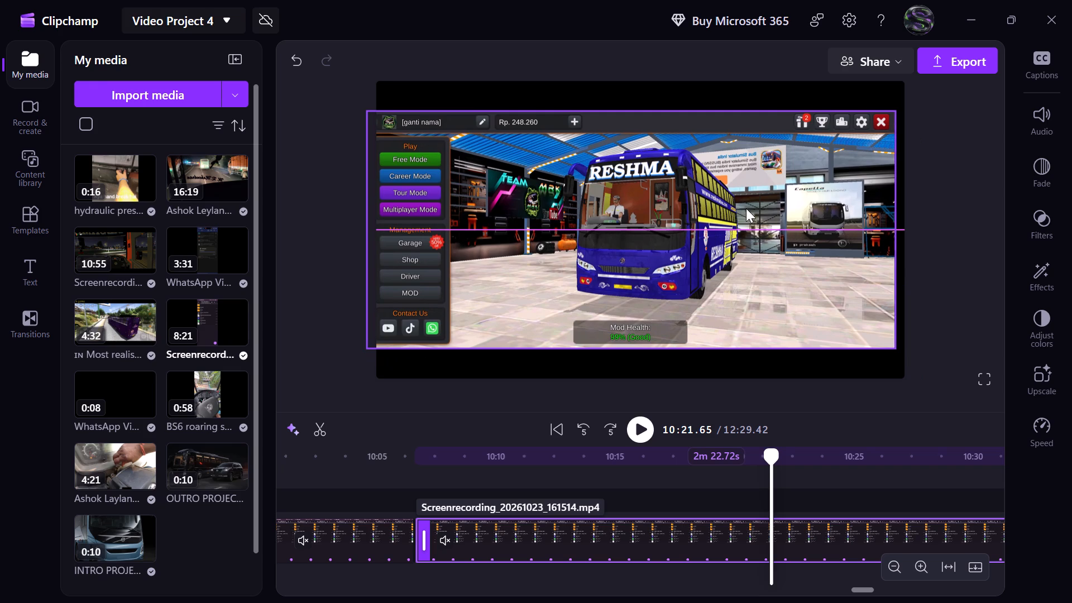
pyautogui.moveTo(746, 208); pyautogui.dragTo(755, 204)
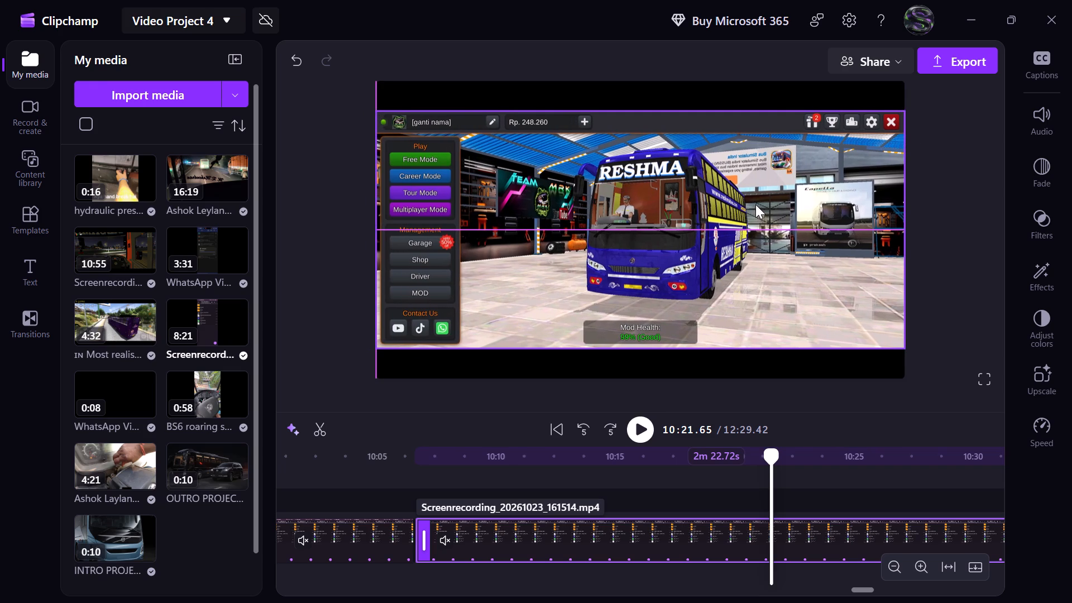
pyautogui.moveTo(755, 204); pyautogui.dragTo(755, 211)
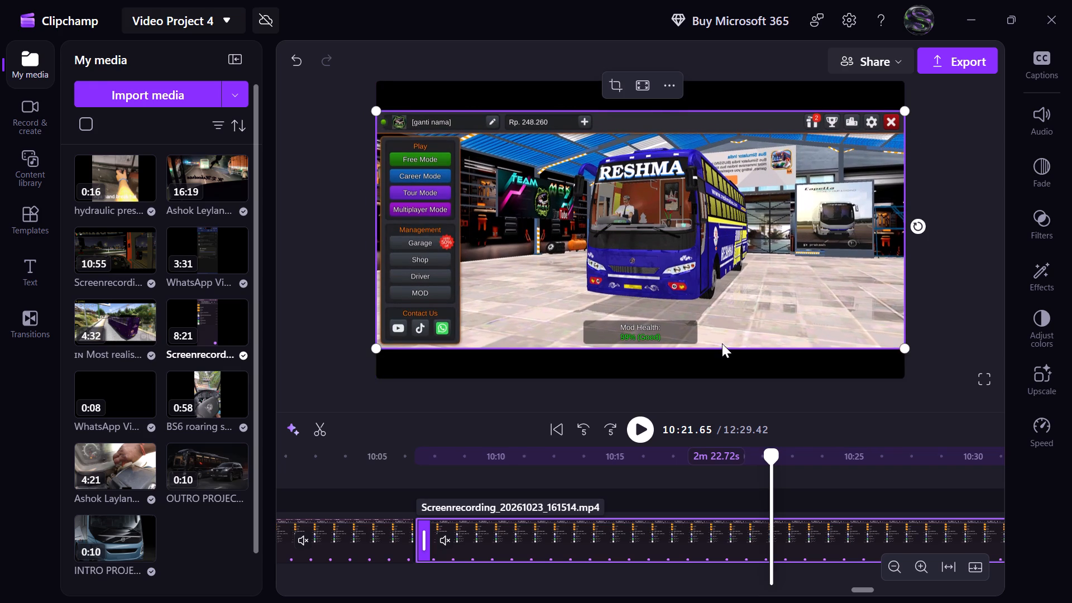
# Start playback from the main menu and unmute the rotated recording clip.
pyautogui.click(642, 425)
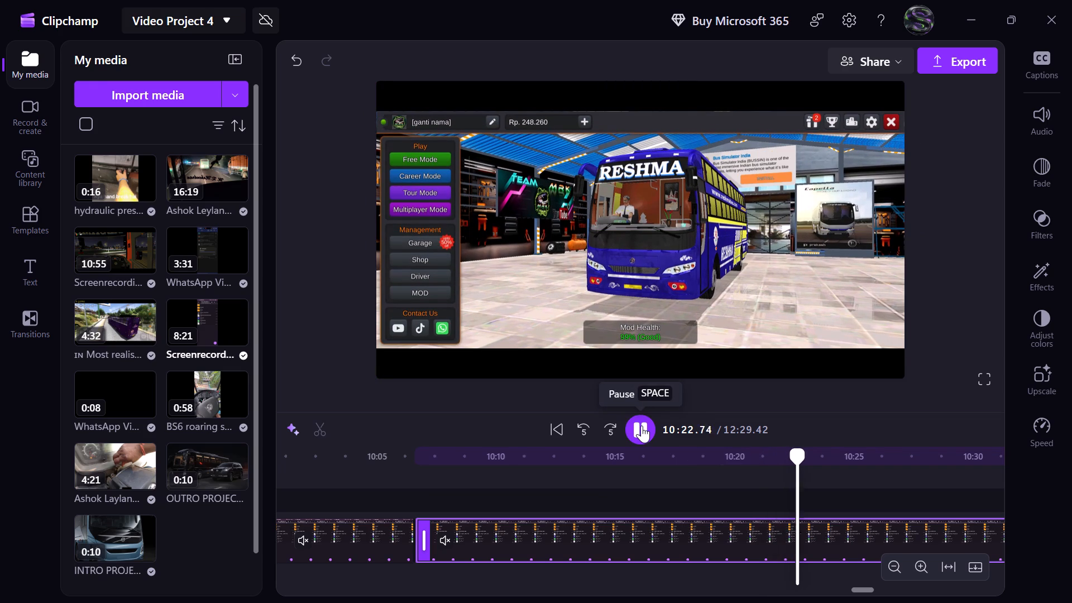
pyautogui.click(450, 540)
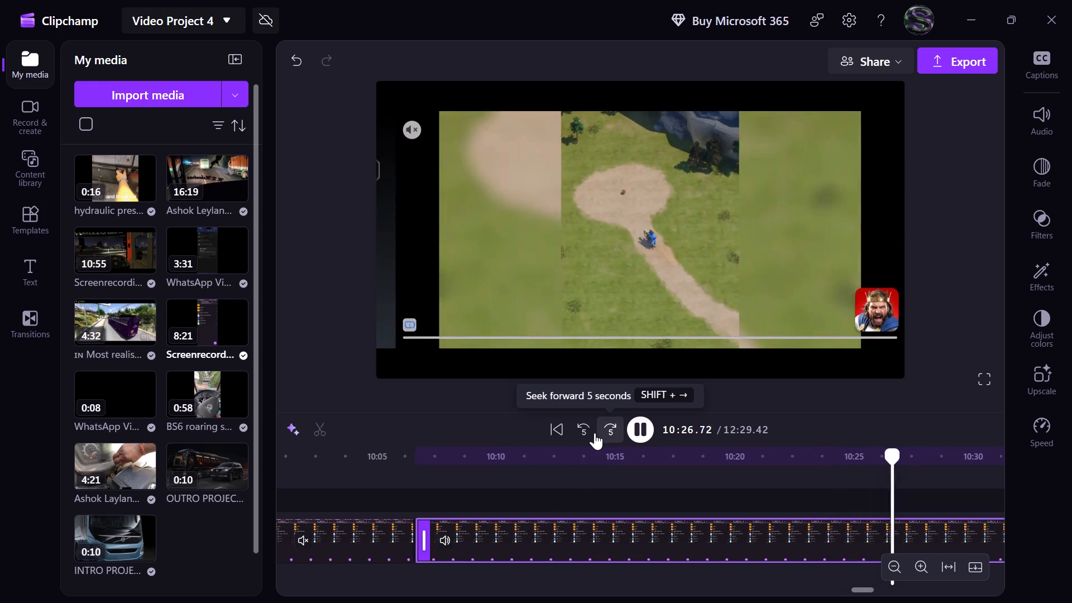
# Find the black screen just before the in-game ad and split the recording there, at 10:25.70.
pyautogui.click(592, 432)
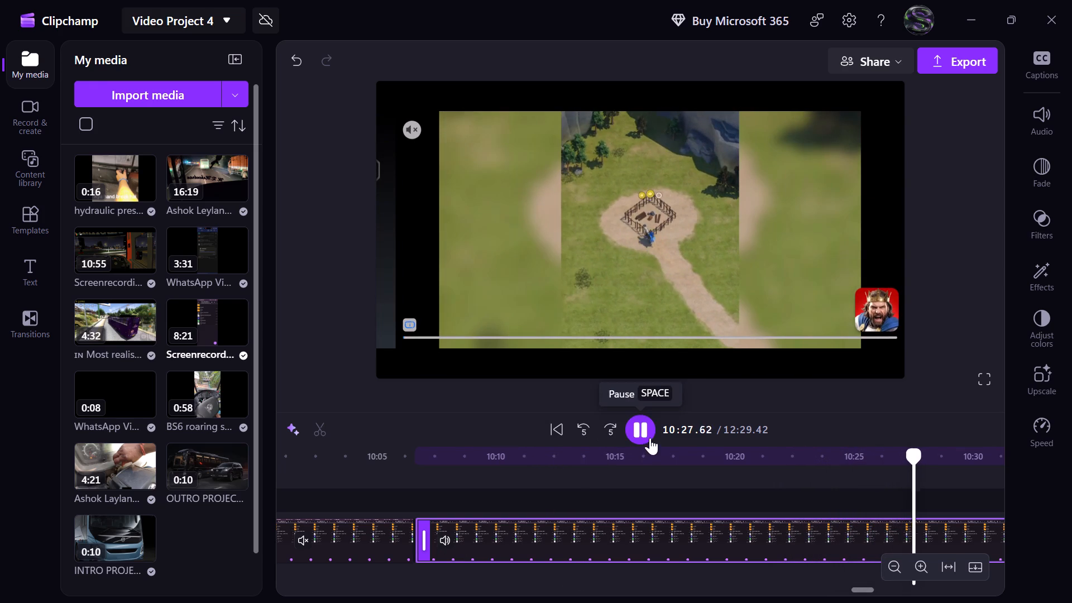
pyautogui.click(645, 425)
pyautogui.click(859, 465)
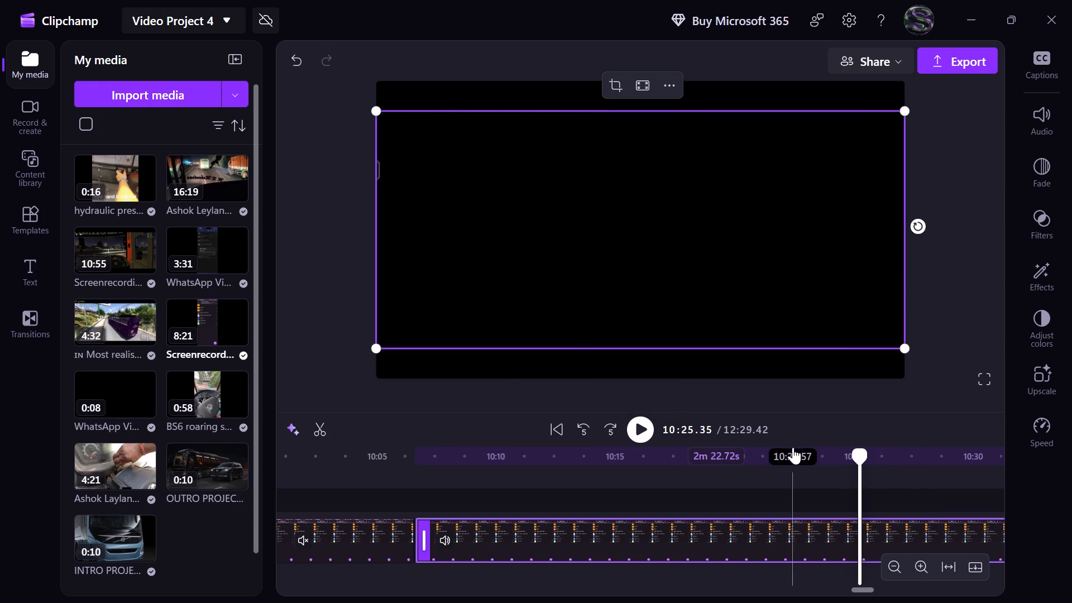
pyautogui.click(709, 430)
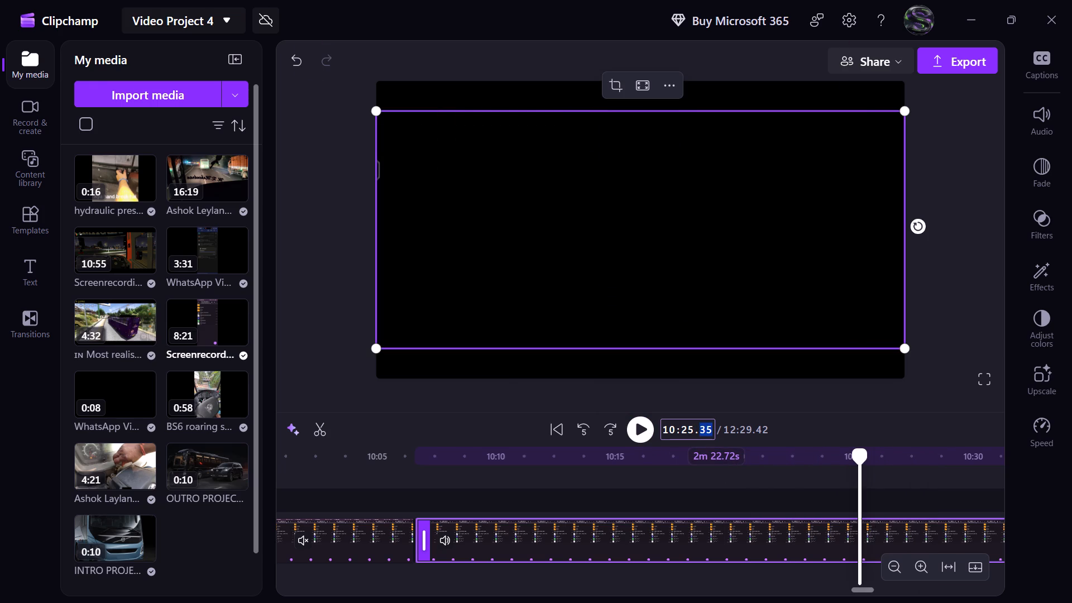
pyautogui.write('00')
pyautogui.press('Return')
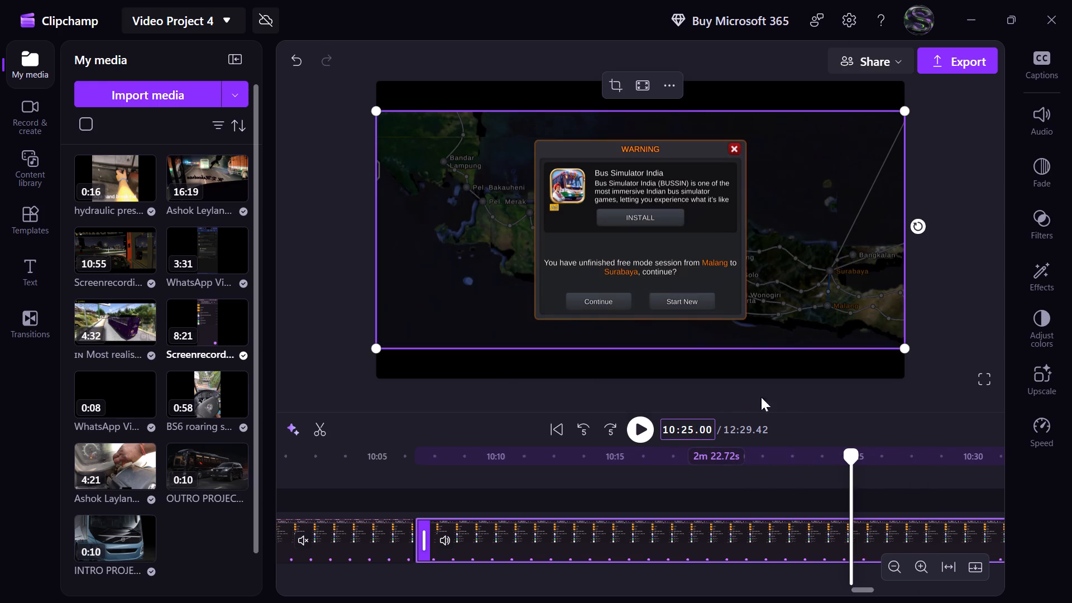
pyautogui.click(642, 429)
pyautogui.click(642, 429)
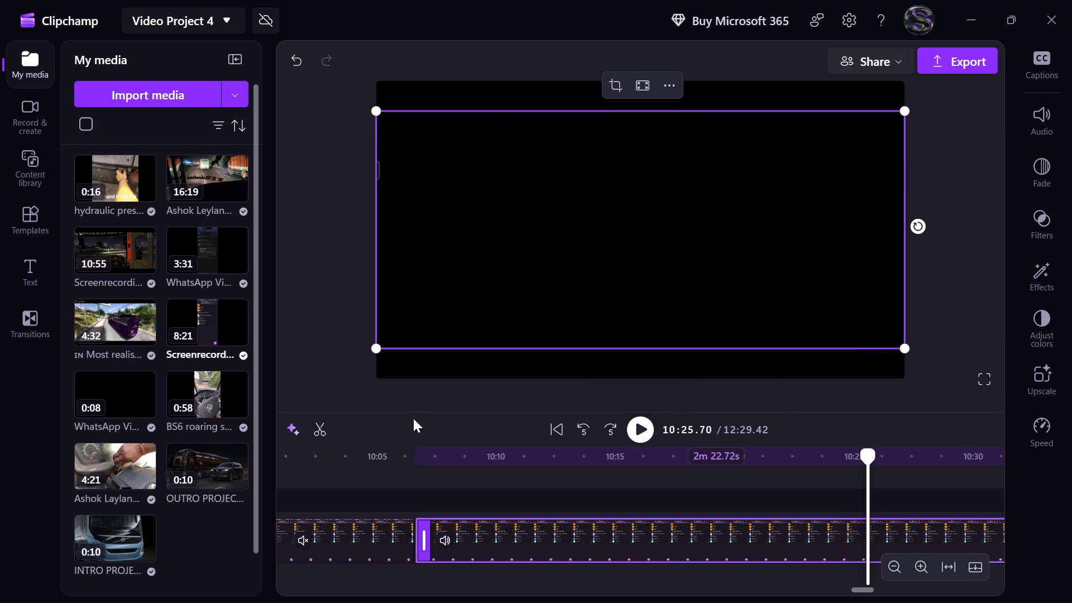
pyautogui.click(320, 433)
# Split the recording again ten seconds further on, at 10:35.70, delete the ad section between the splits, and close the gap.
pyautogui.click(607, 431)
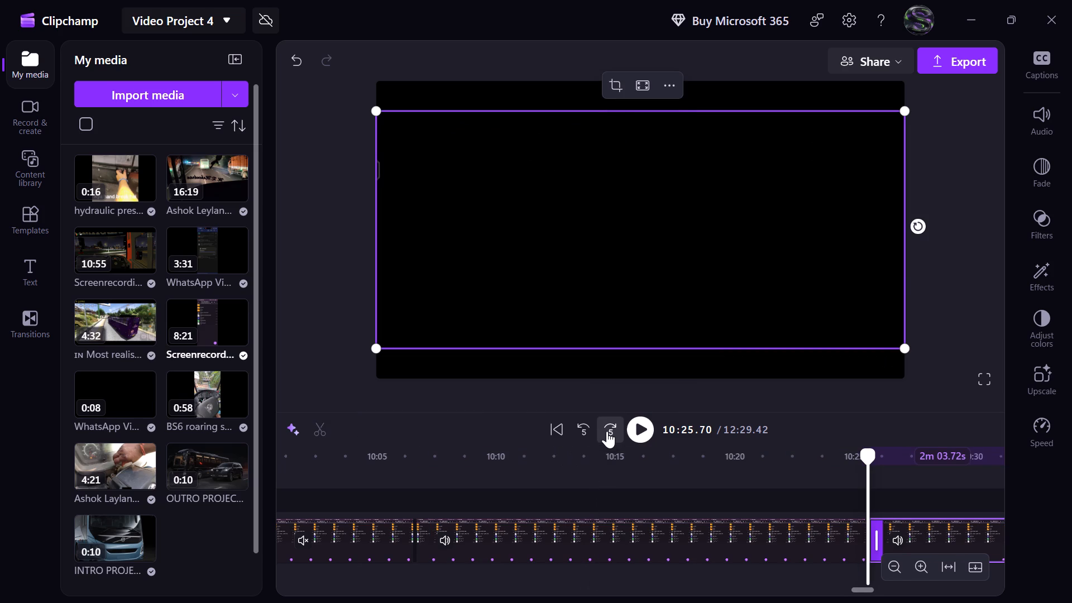
pyautogui.click(607, 431)
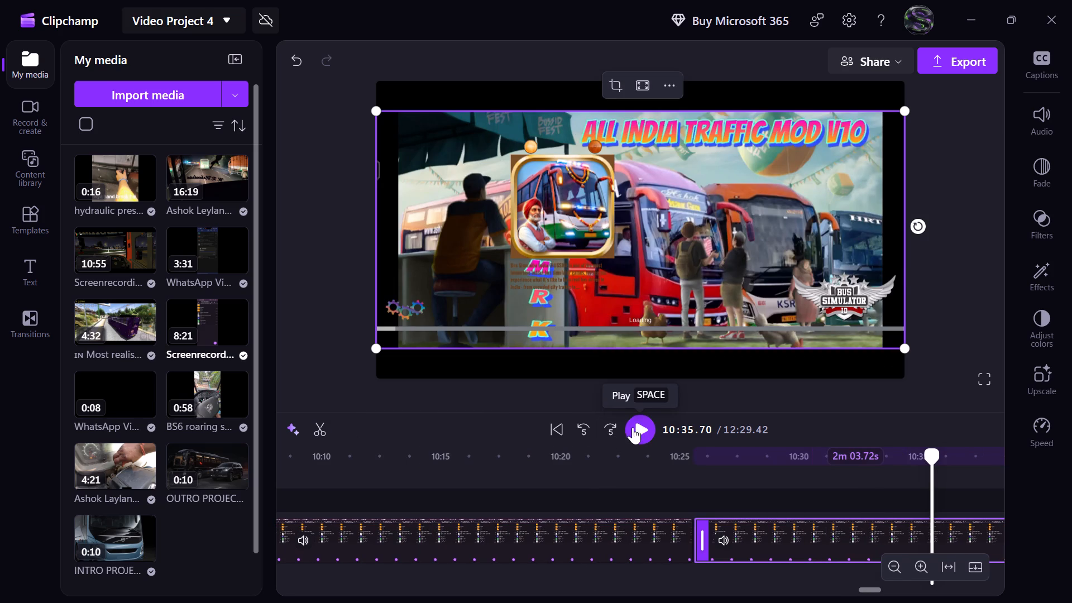
pyautogui.click(317, 426)
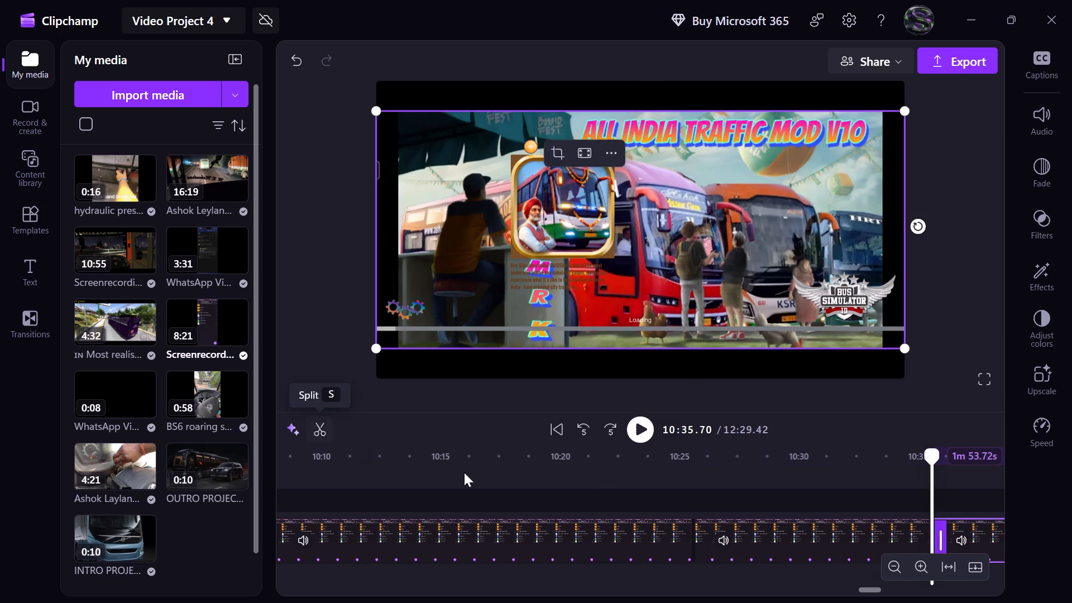
pyautogui.click(762, 538)
pyautogui.press('Delete')
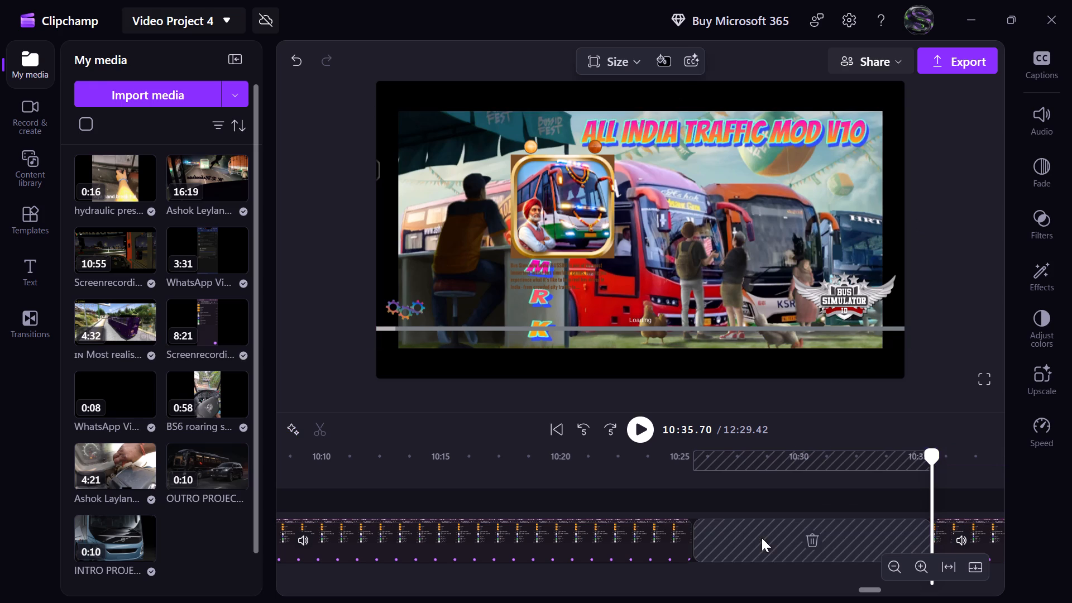
pyautogui.click(810, 543)
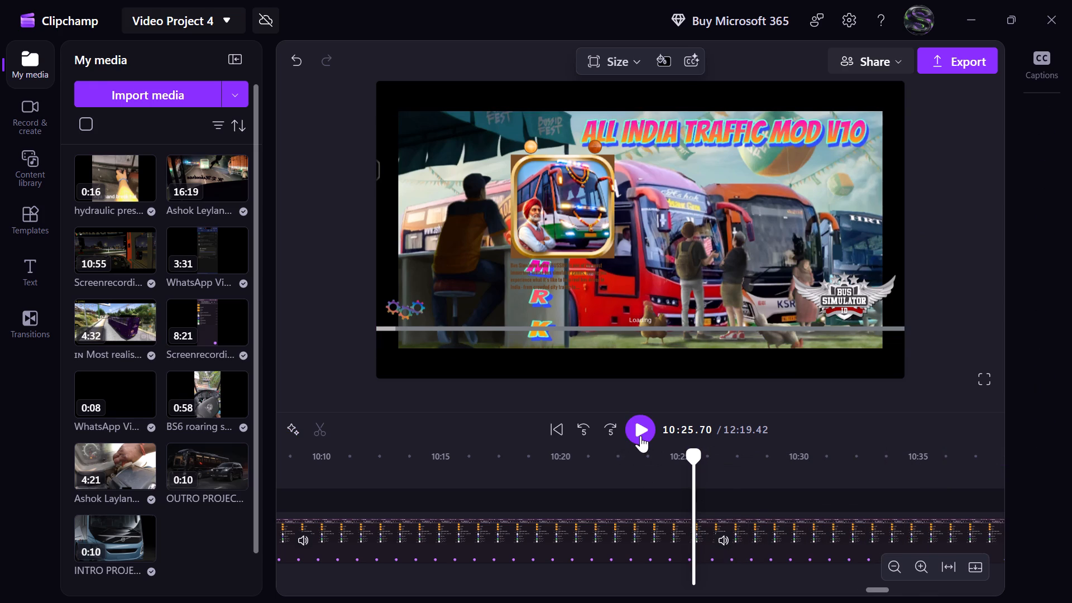
# Play through the game's loading screen to 10:40.00, split there, delete the loading section before it, and close the gap.
pyautogui.click(640, 435)
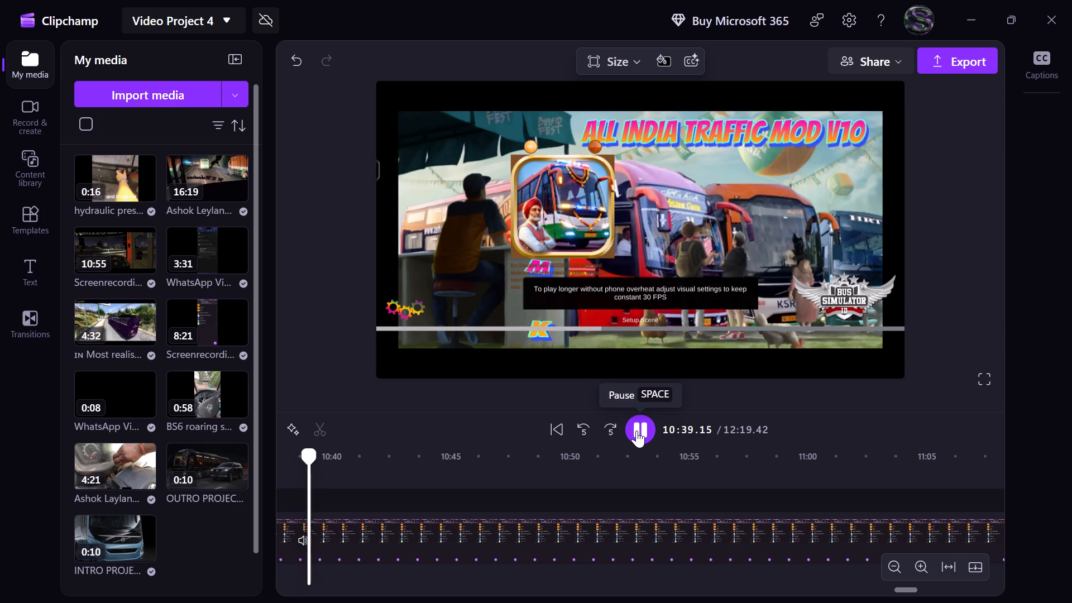
pyautogui.click(636, 430)
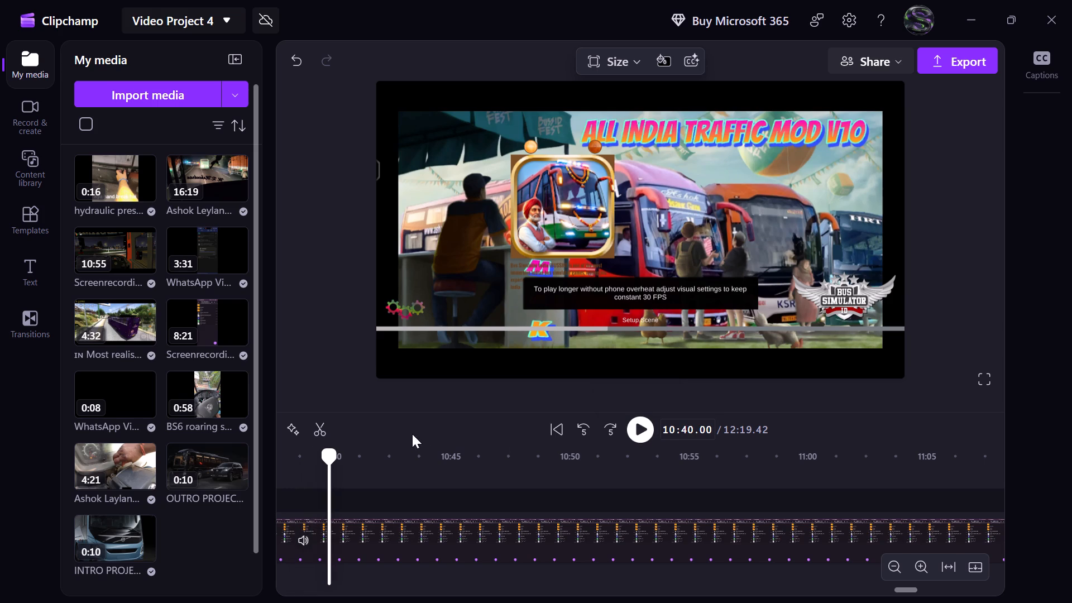
pyautogui.click(317, 429)
pyautogui.hscroll(1, 401, 480)
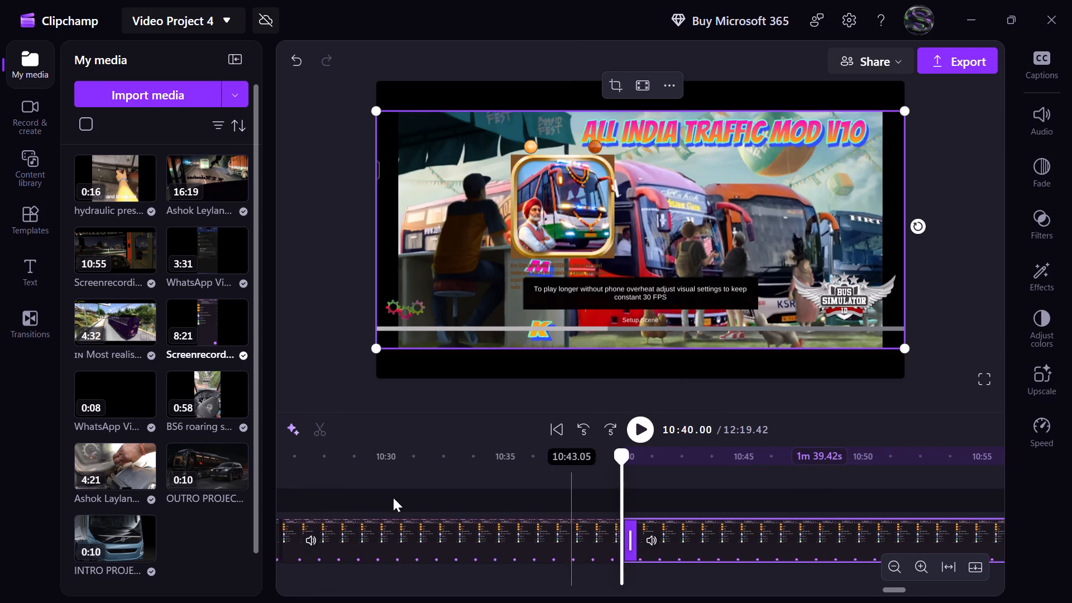
pyautogui.click(387, 535)
pyautogui.press('Delete')
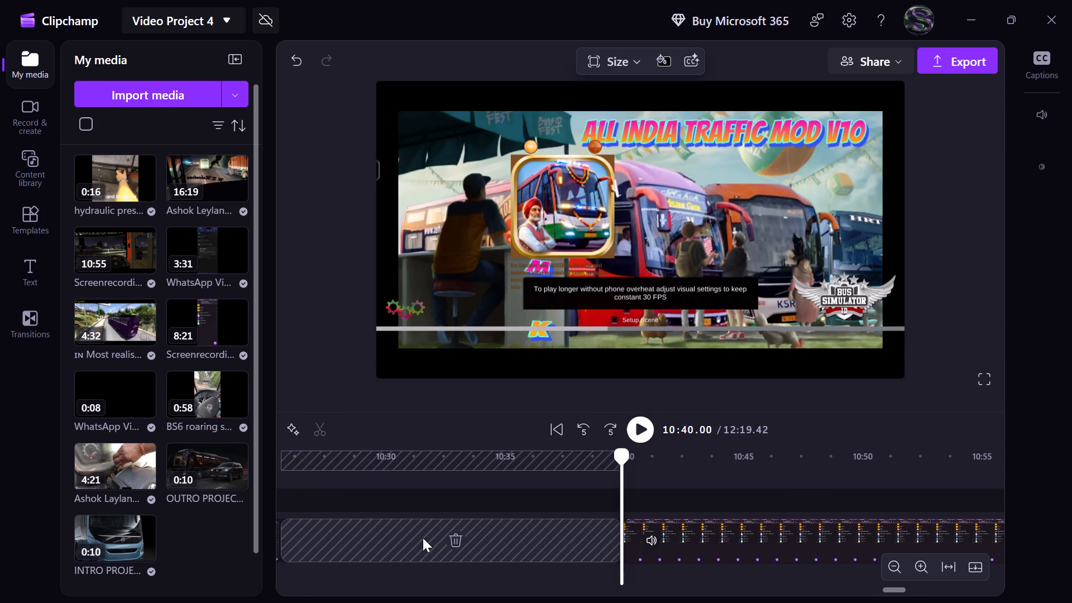
pyautogui.click(451, 540)
# Play on from the cut, skip ahead five seconds, and pause on the night driving scene with the bus.
pyautogui.click(653, 423)
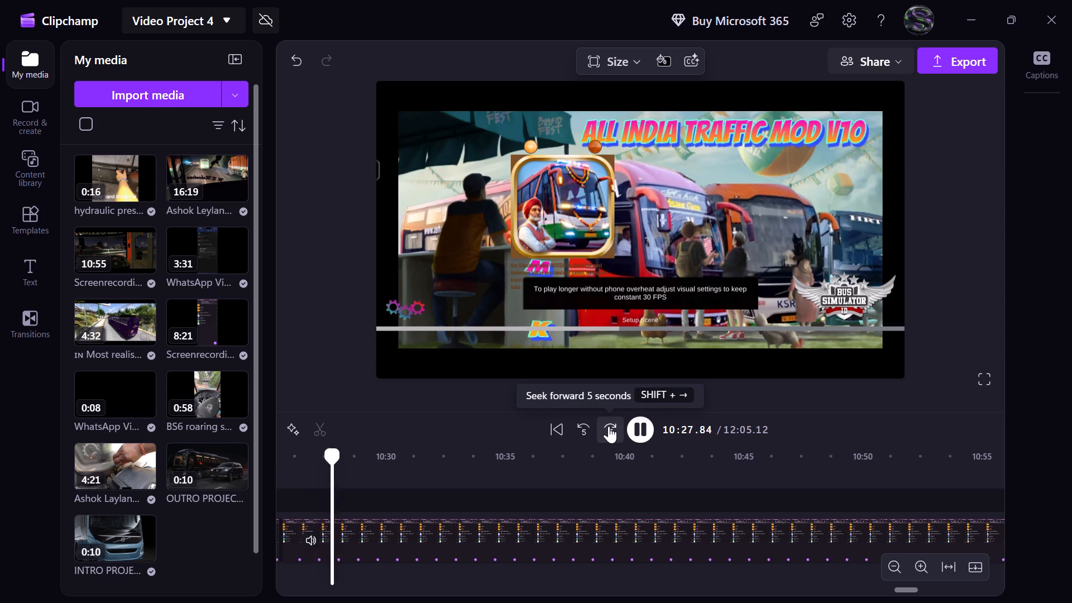
pyautogui.click(609, 426)
pyautogui.click(639, 427)
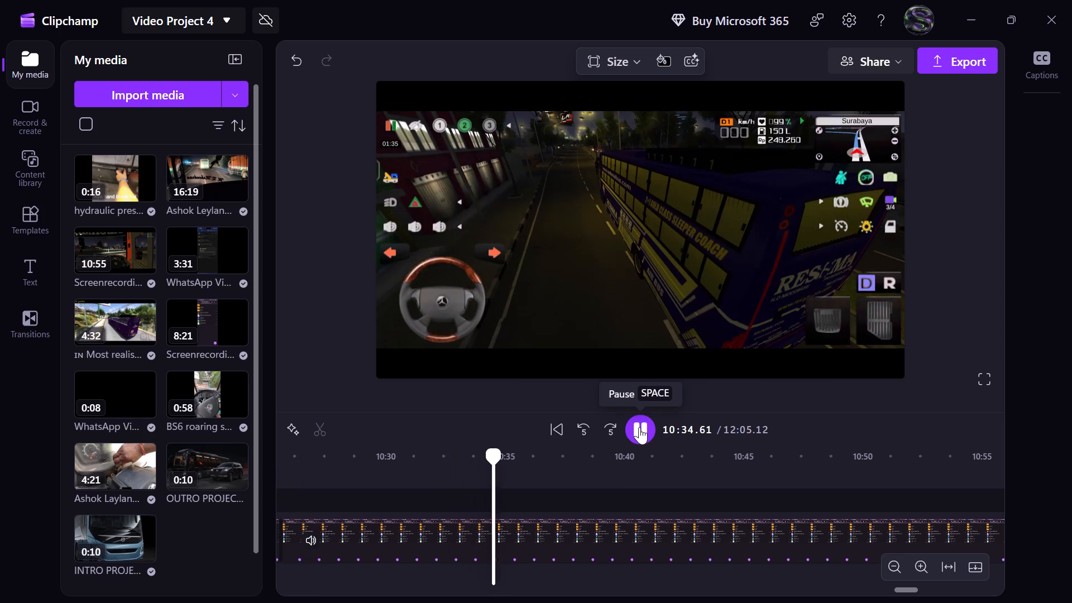